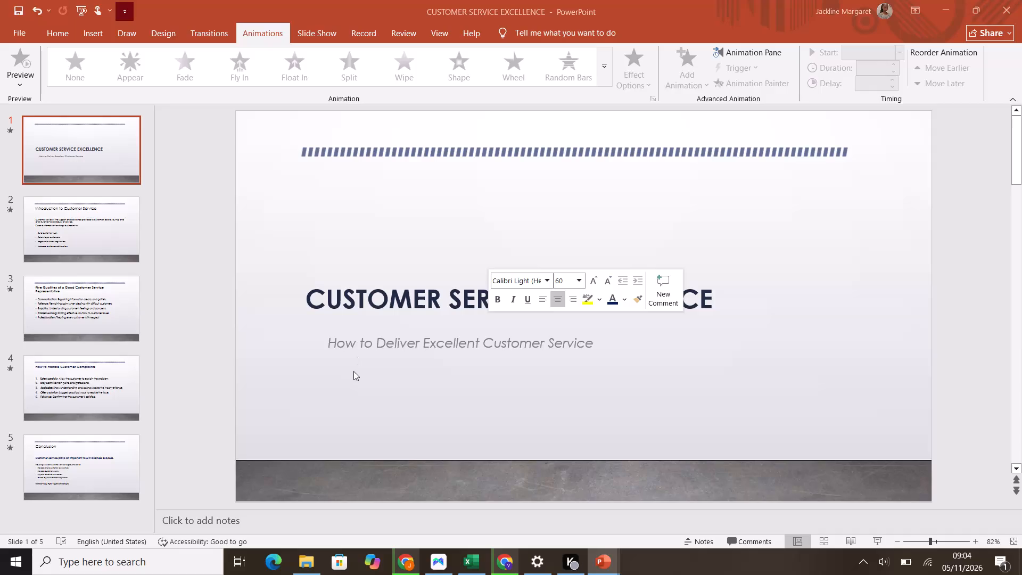
Close the Customer Service Excellence presentation, saving its changes.
click(364, 381)
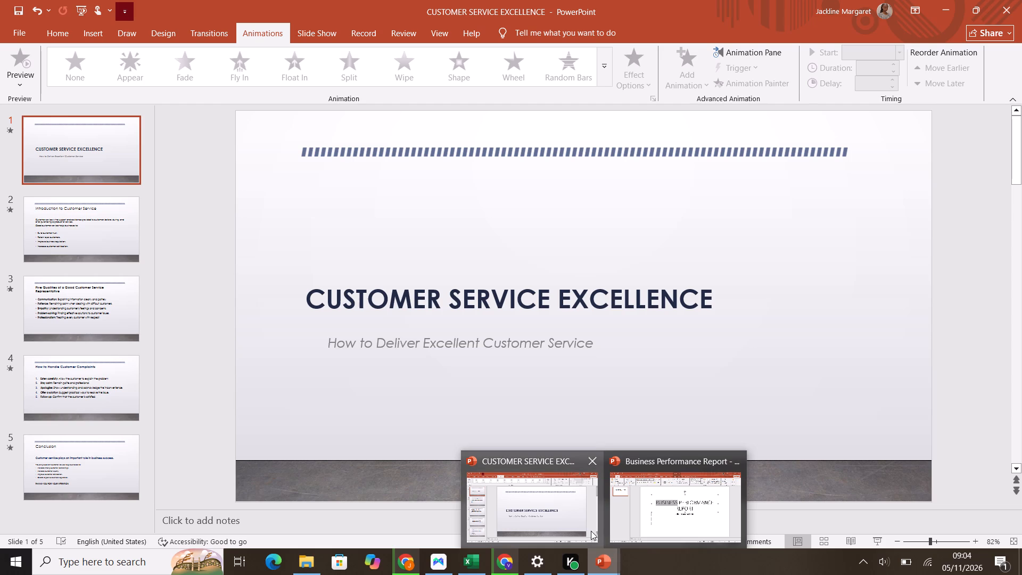
click(594, 462)
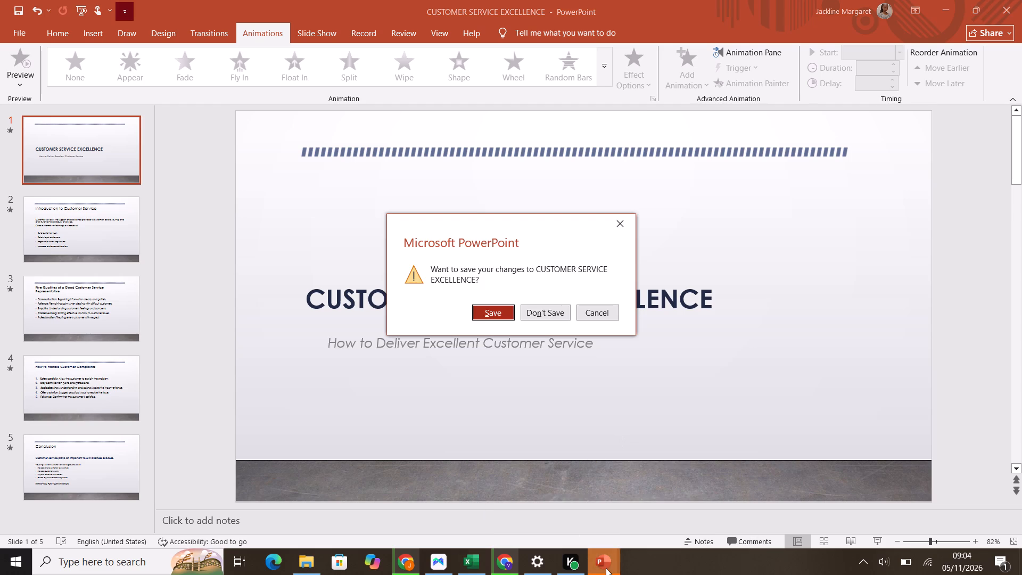
click(494, 313)
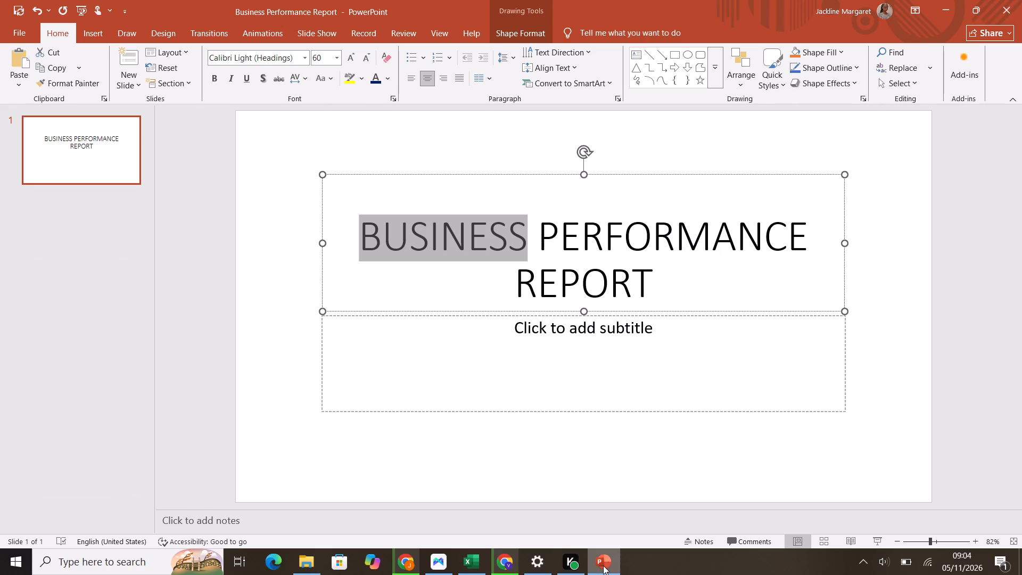
Format the whole "BUSINESS PERFORMANCE REPORT" title as 36 pt, bold and dark blue.
click(435, 294)
drag(359, 230, 613, 252)
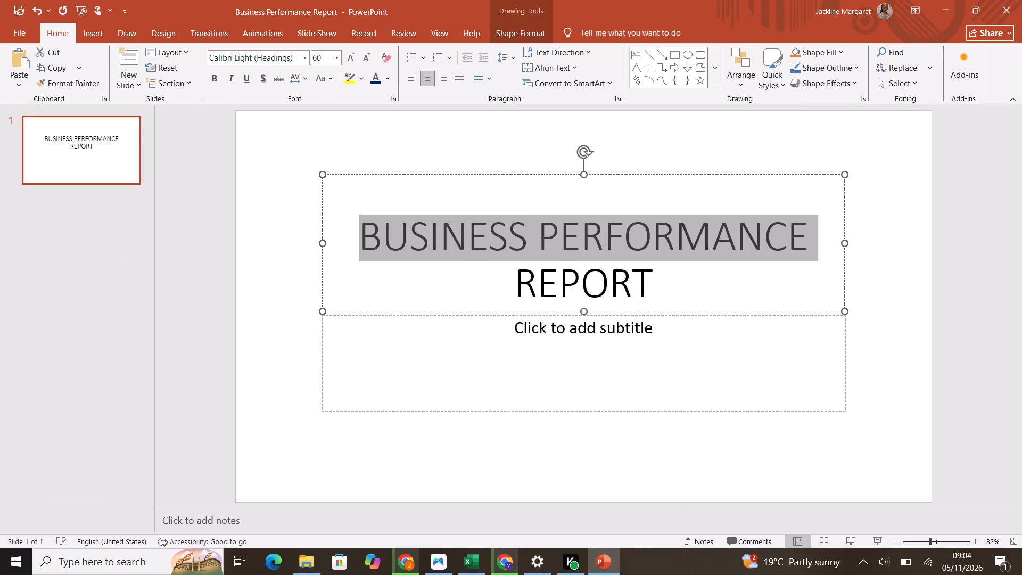
drag(613, 252, 635, 277)
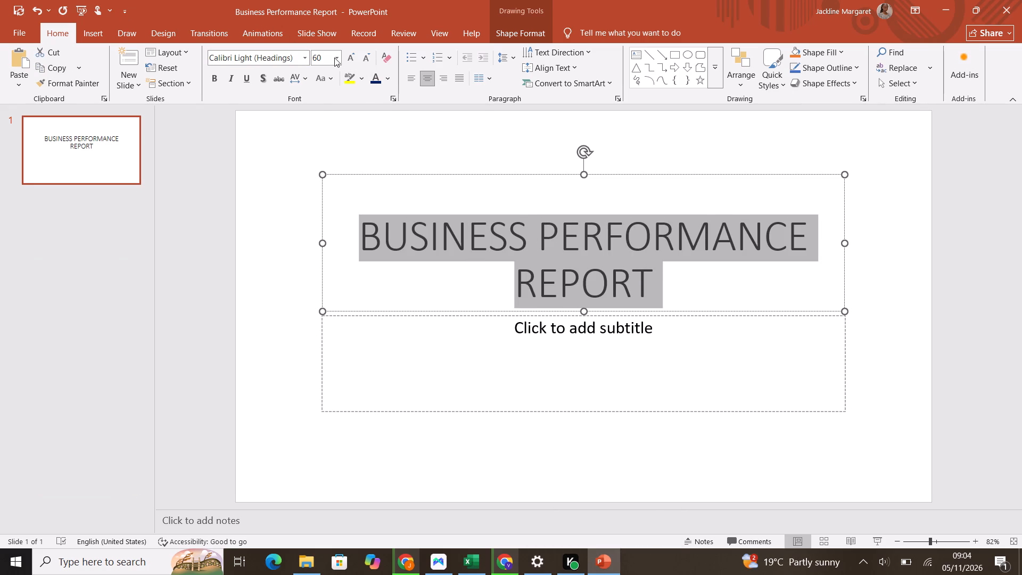
click(334, 57)
click(322, 241)
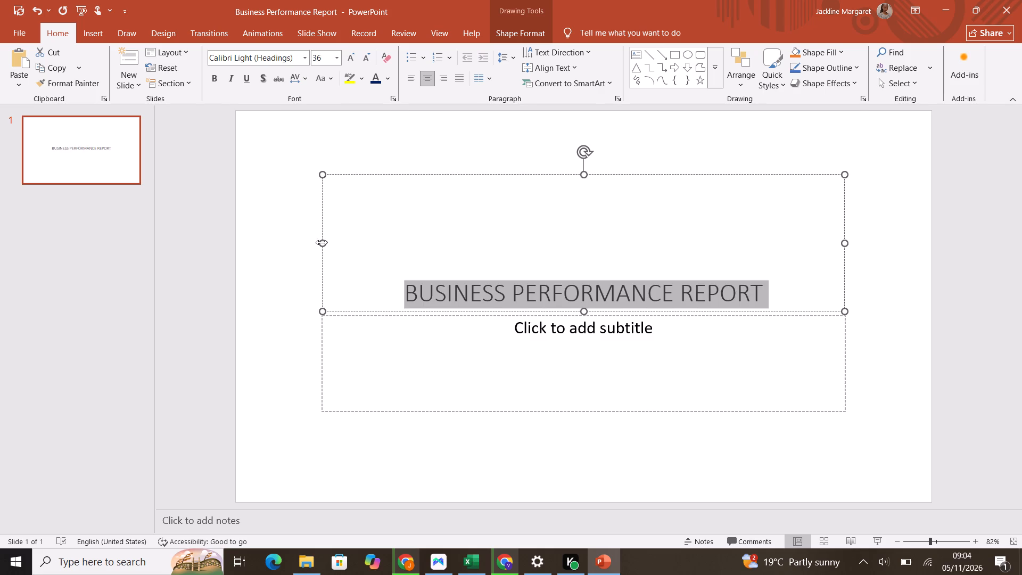
click(212, 81)
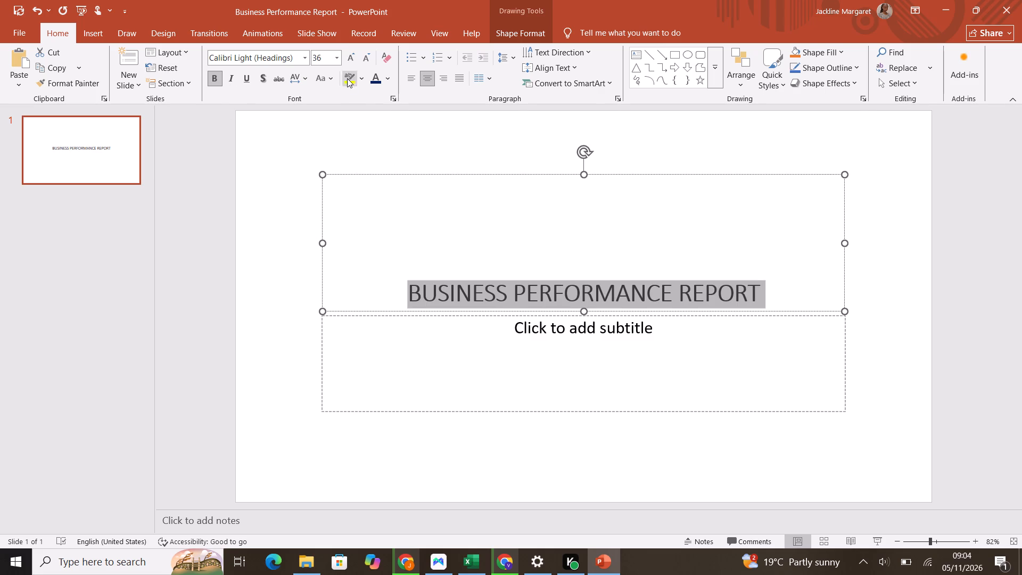
click(374, 80)
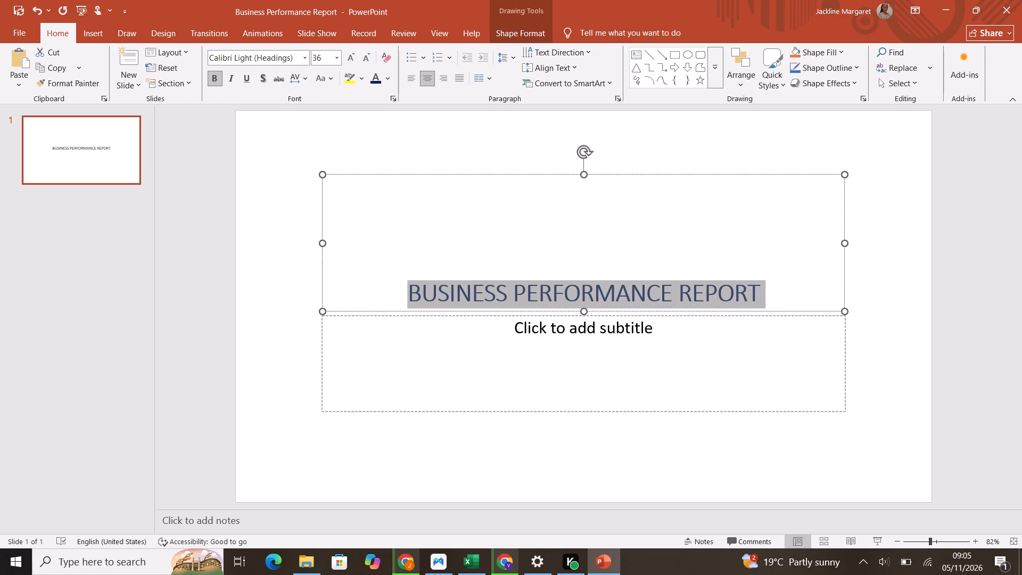
Enter "Monthly Sales and Business Analysis." as the title slide's subtitle.
click(541, 357)
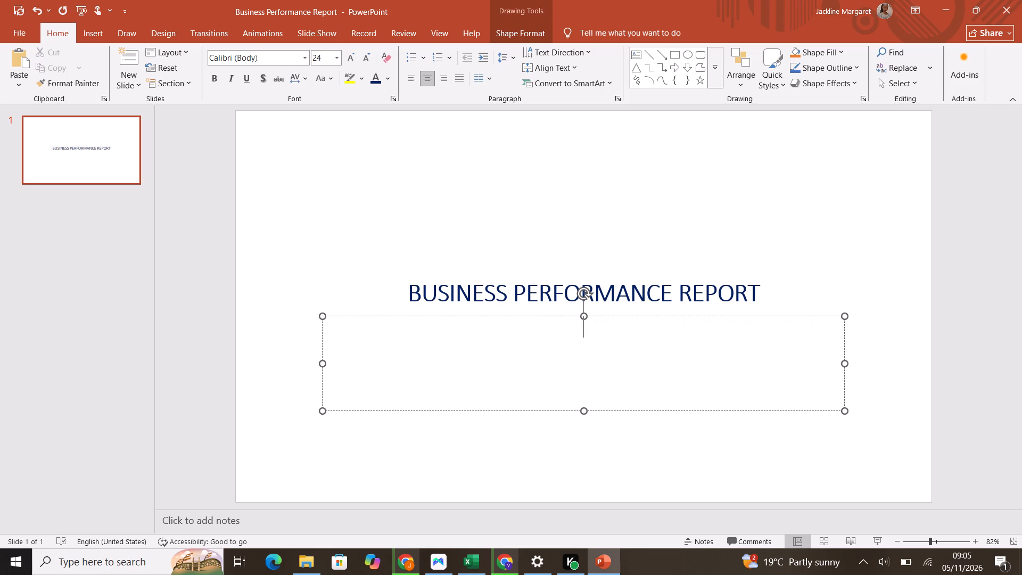
key(m)
key(BackSpace)
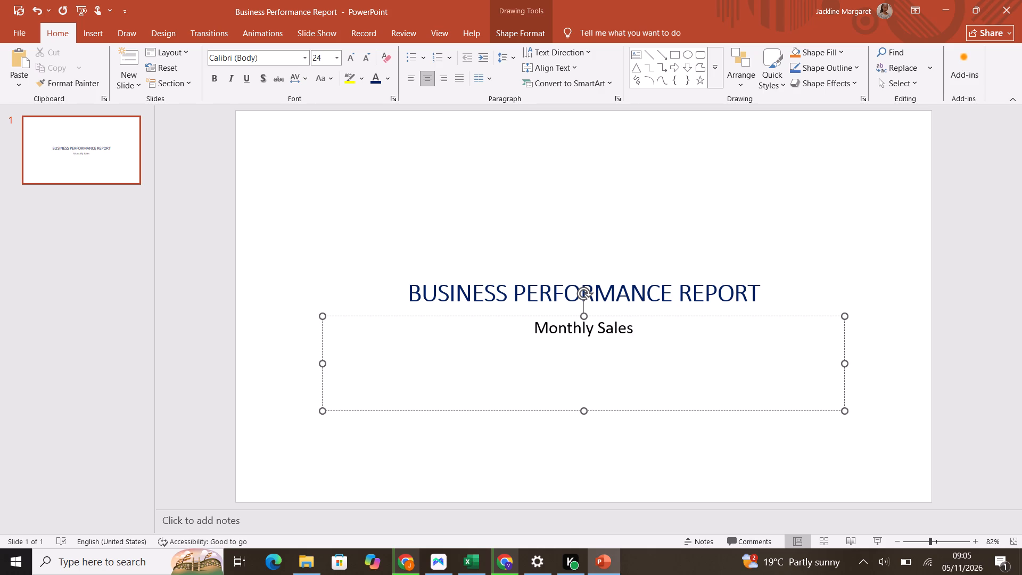
key(space)
text(and)
key(space)
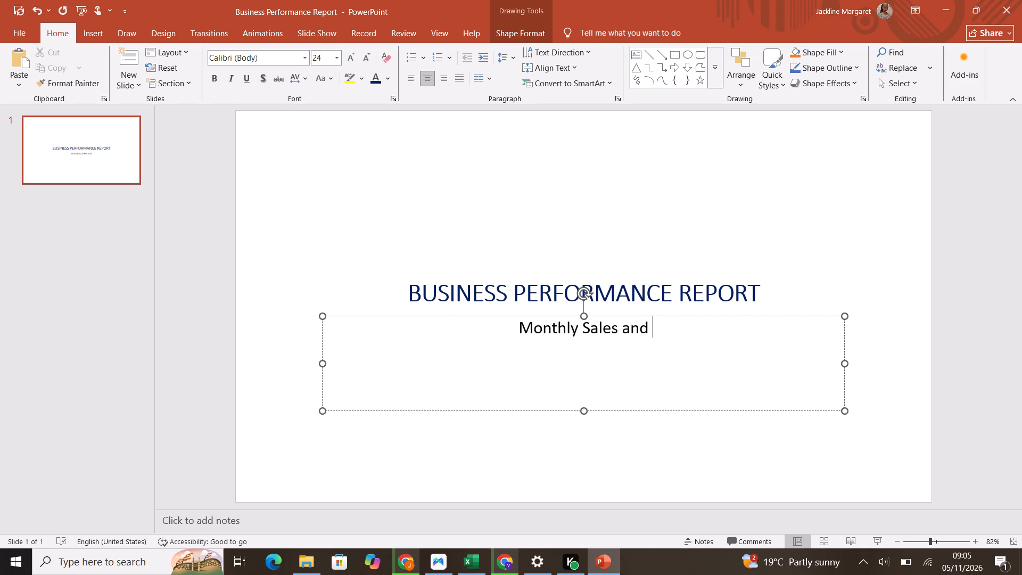
key(b)
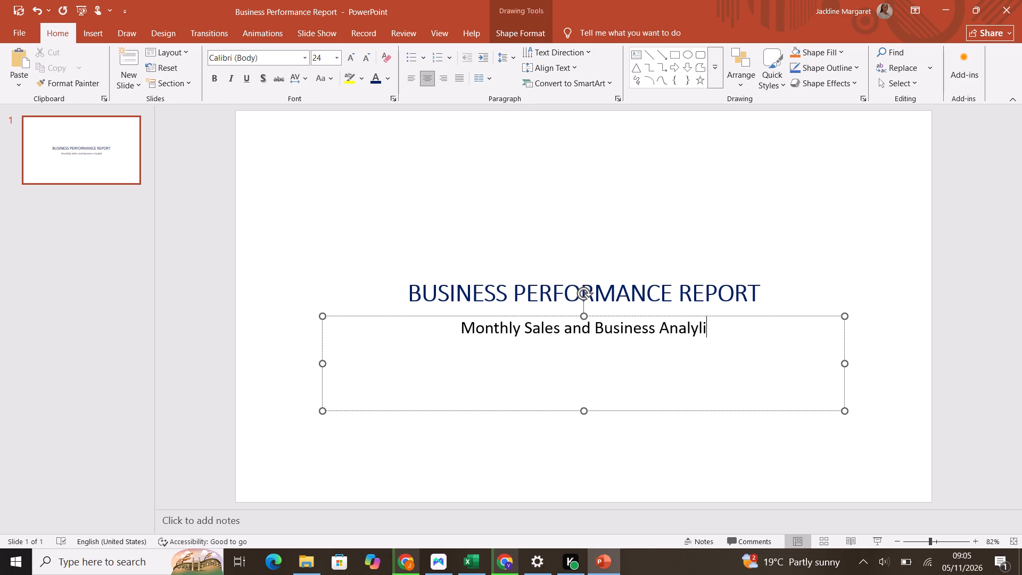
key(BackSpace)
key(BackSpace)
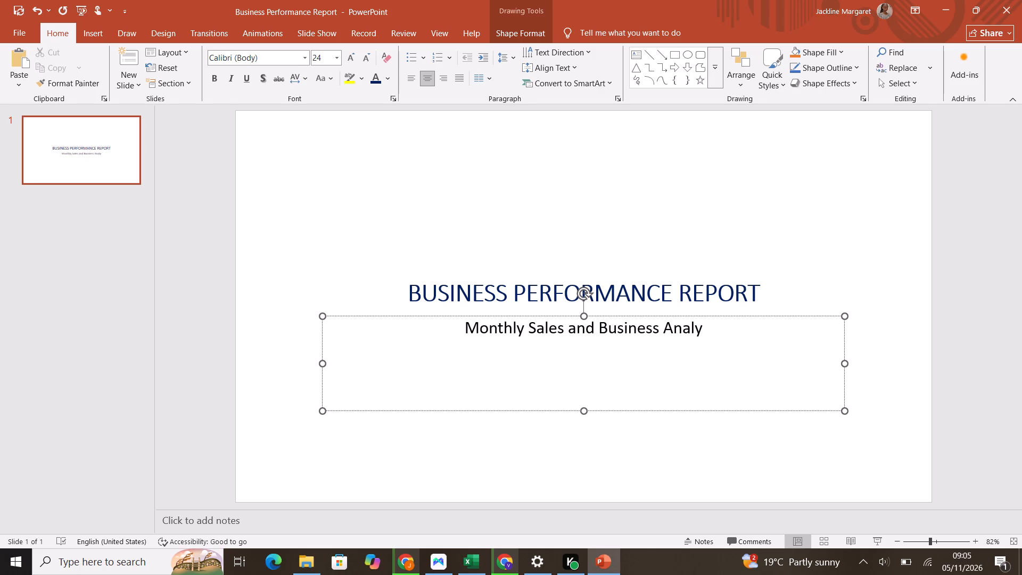
text(sis)
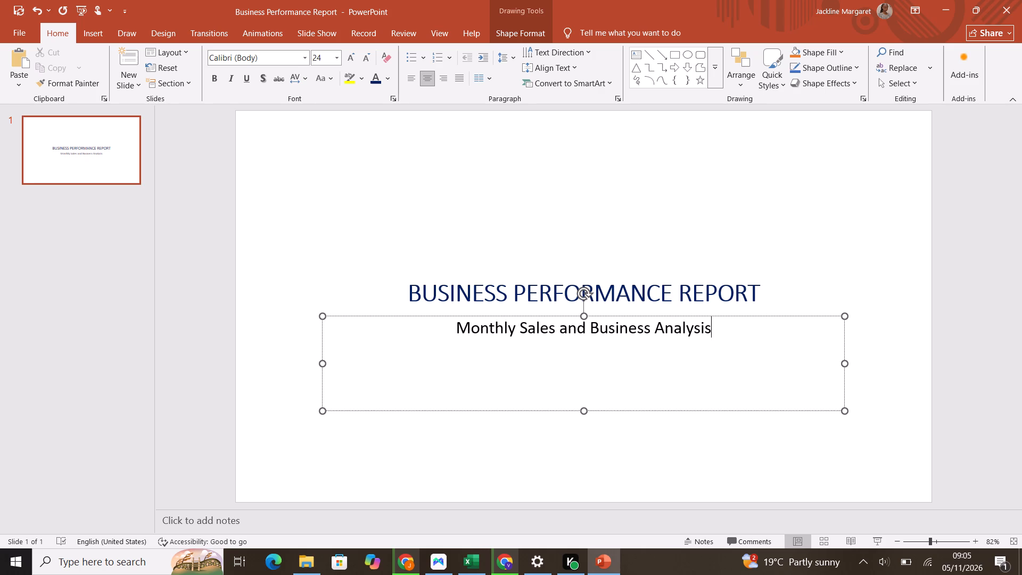
key(period)
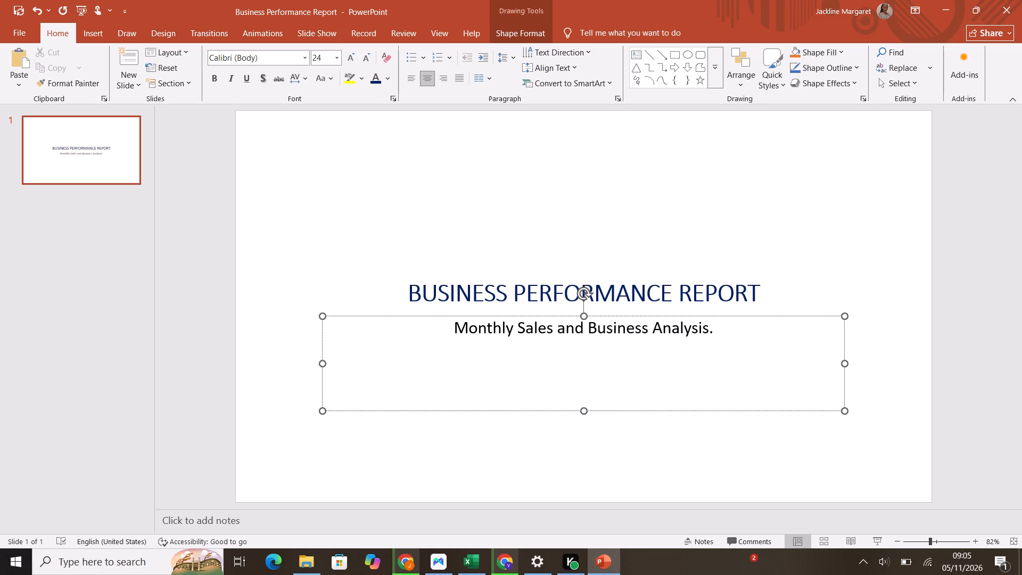
Set the subtitle line's font colour to the medium gray theme shade.
click(453, 327)
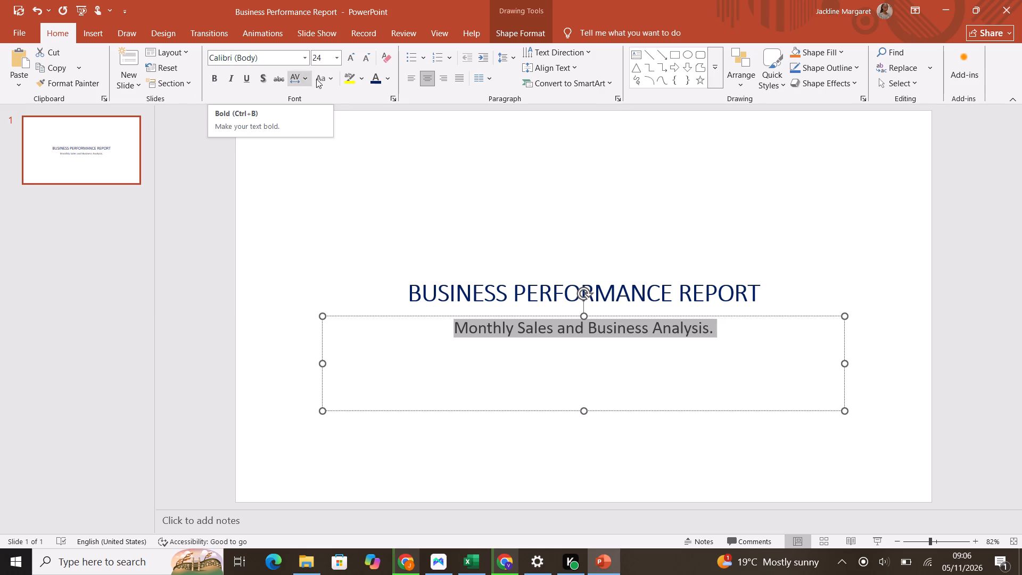
click(374, 78)
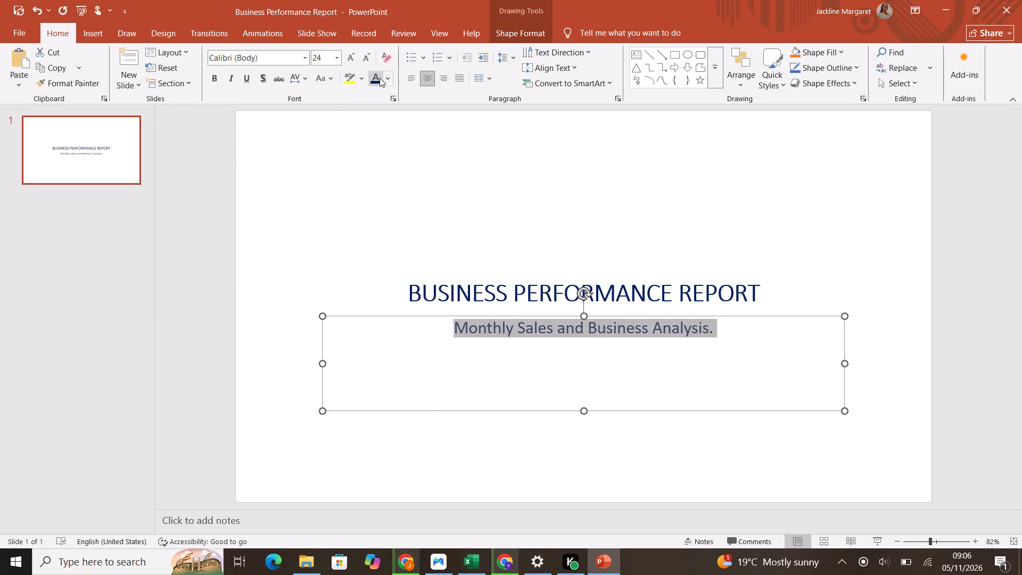
click(389, 78)
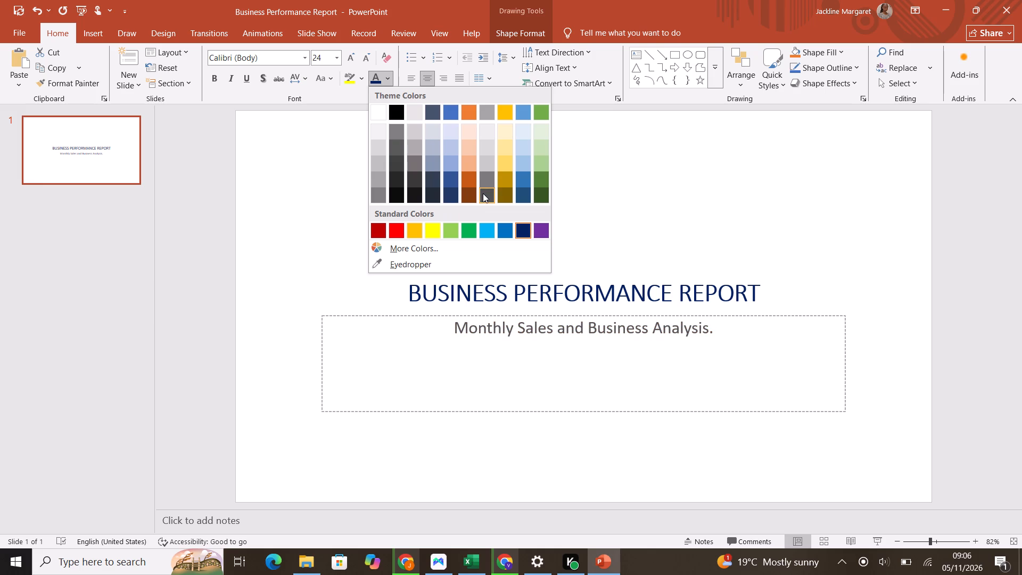
click(399, 134)
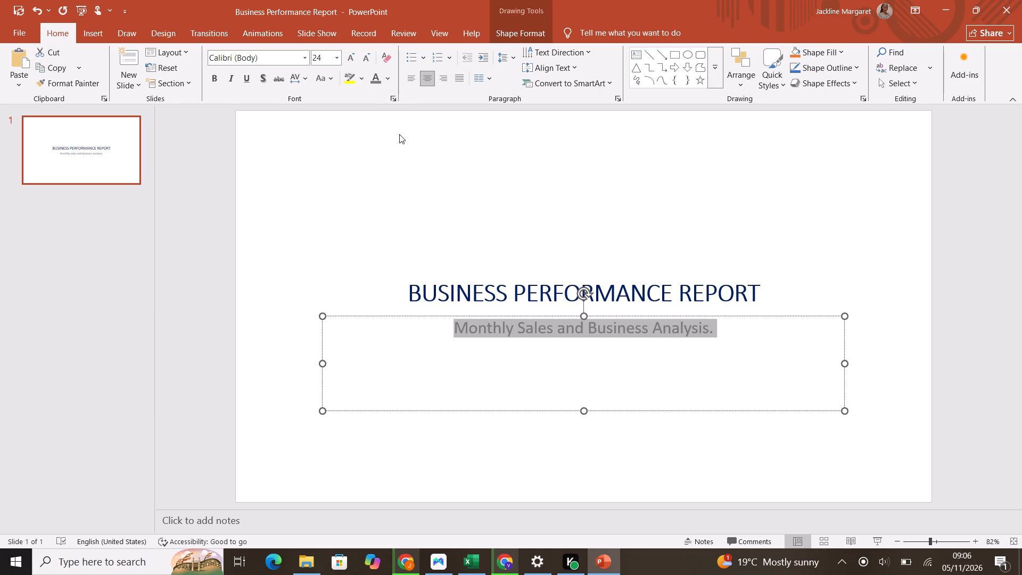
Add the line "Prepared by: Office Assistant" below the subtitle on the title slide.
click(753, 344)
key(Return)
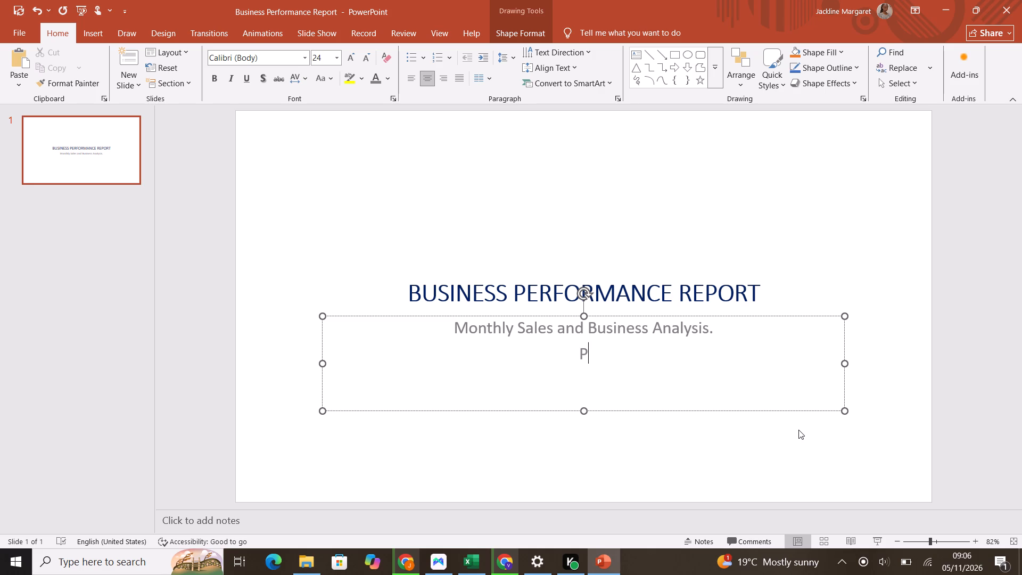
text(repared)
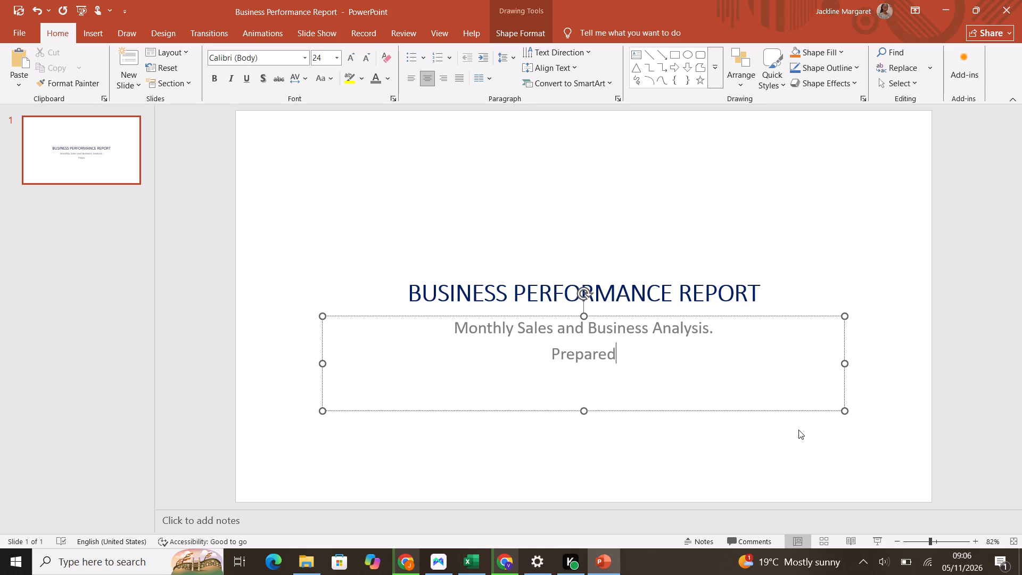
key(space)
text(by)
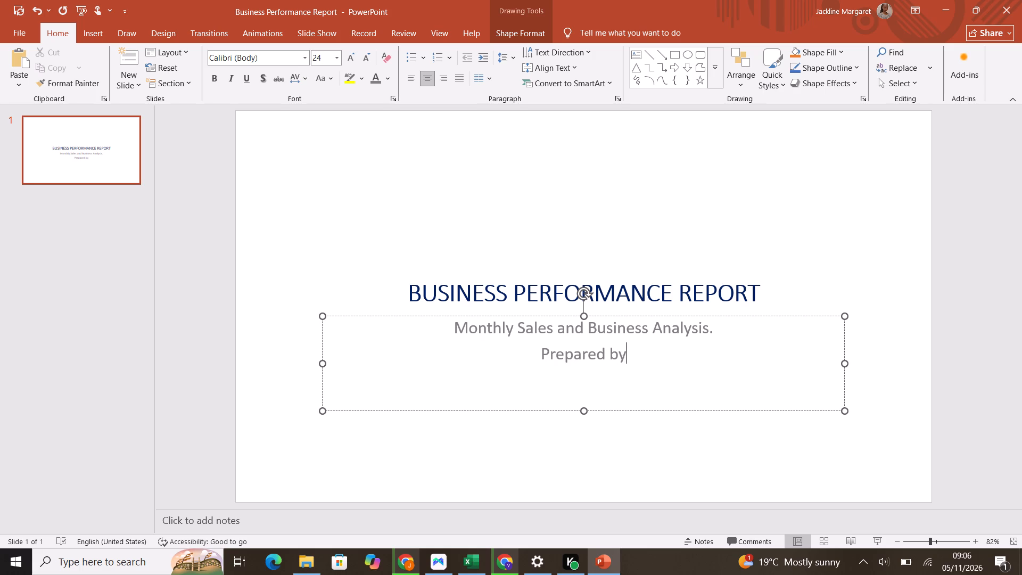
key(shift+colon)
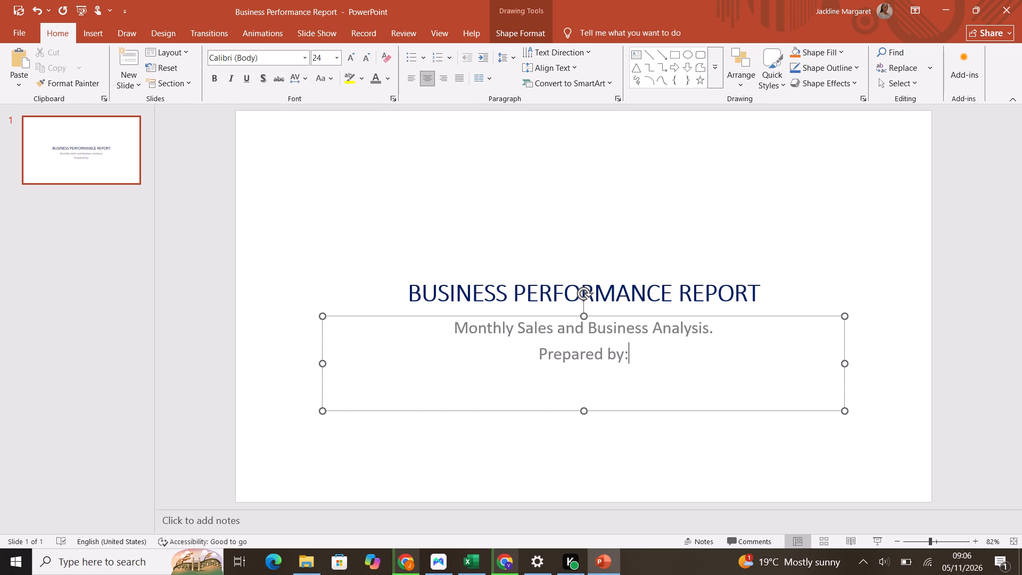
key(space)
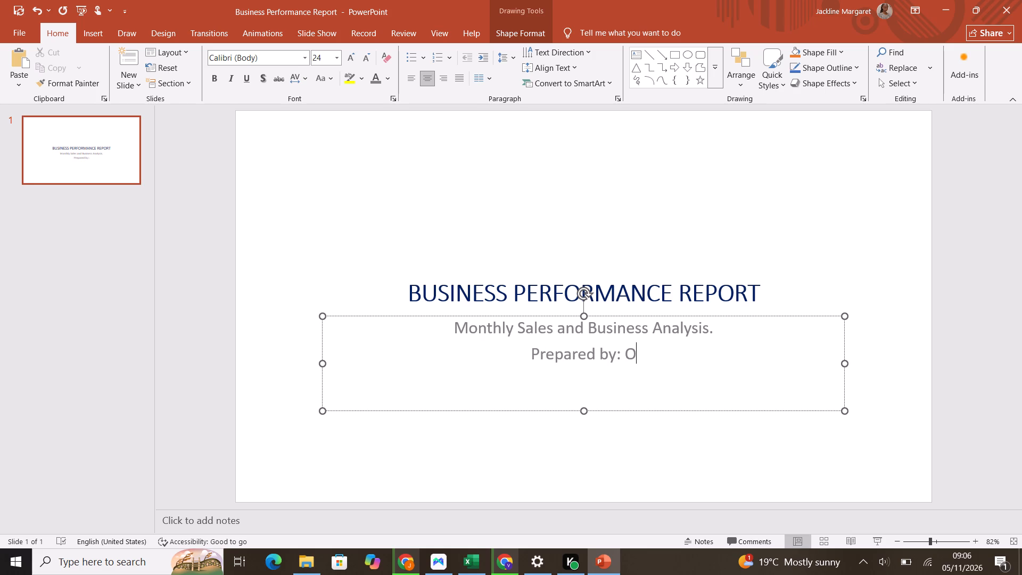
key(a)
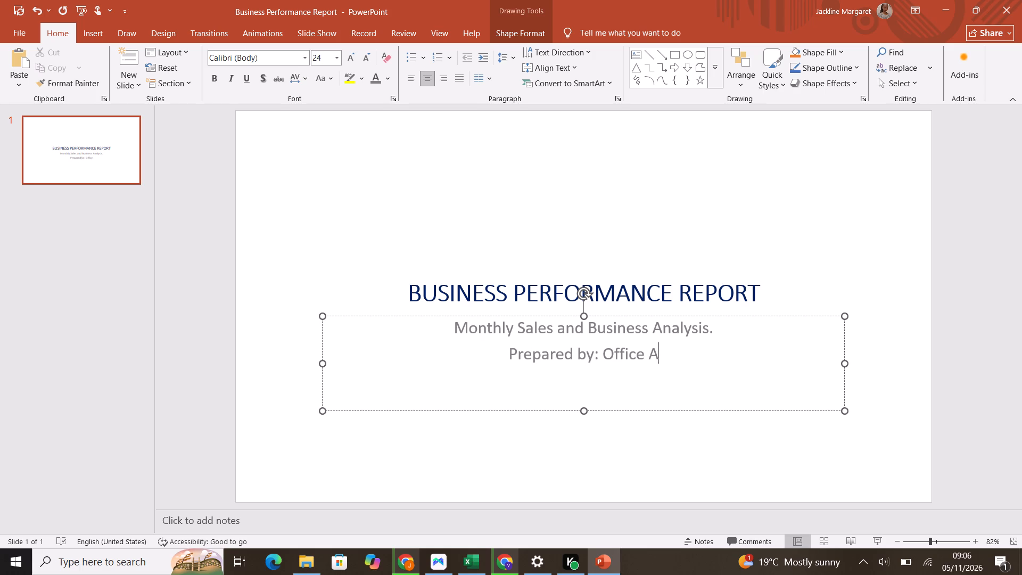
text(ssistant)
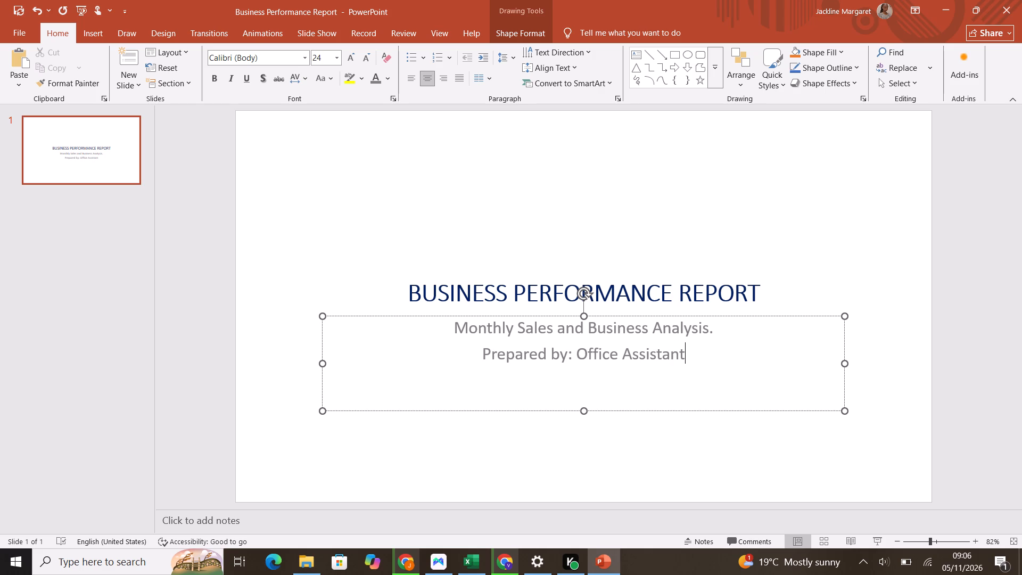
Add a third subtitle line reading "Reporting Period: October 2026", with a space after the colon.
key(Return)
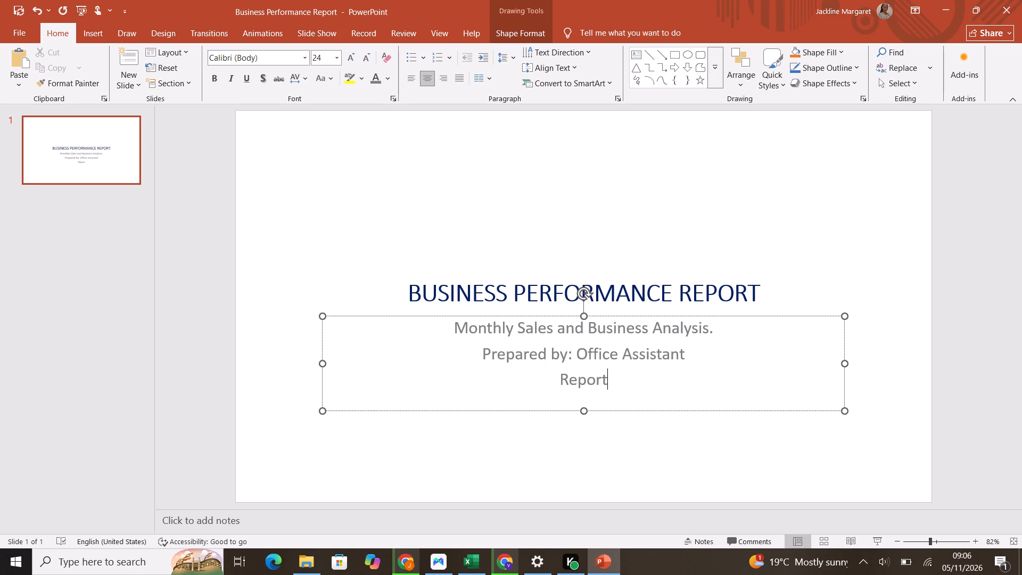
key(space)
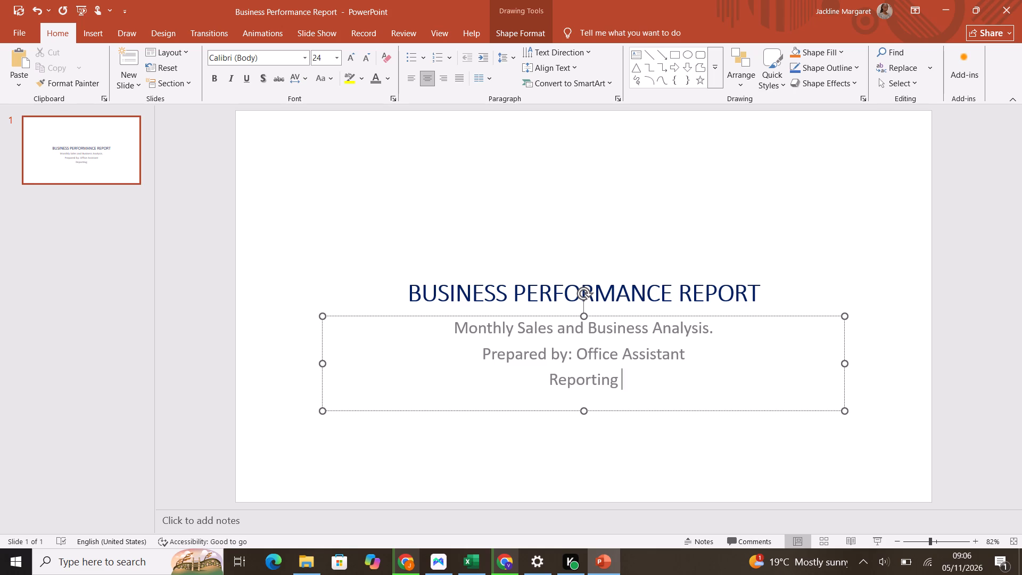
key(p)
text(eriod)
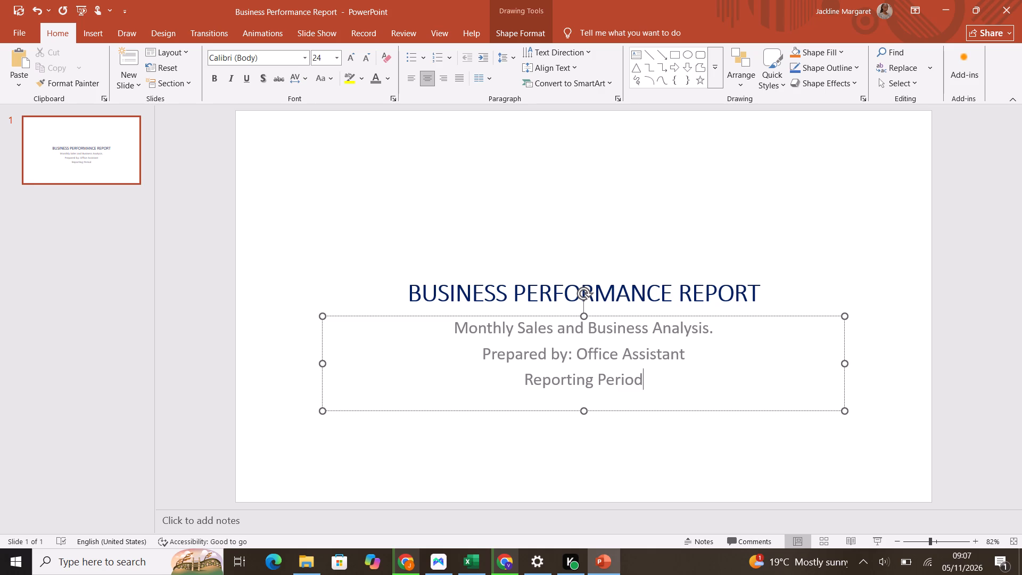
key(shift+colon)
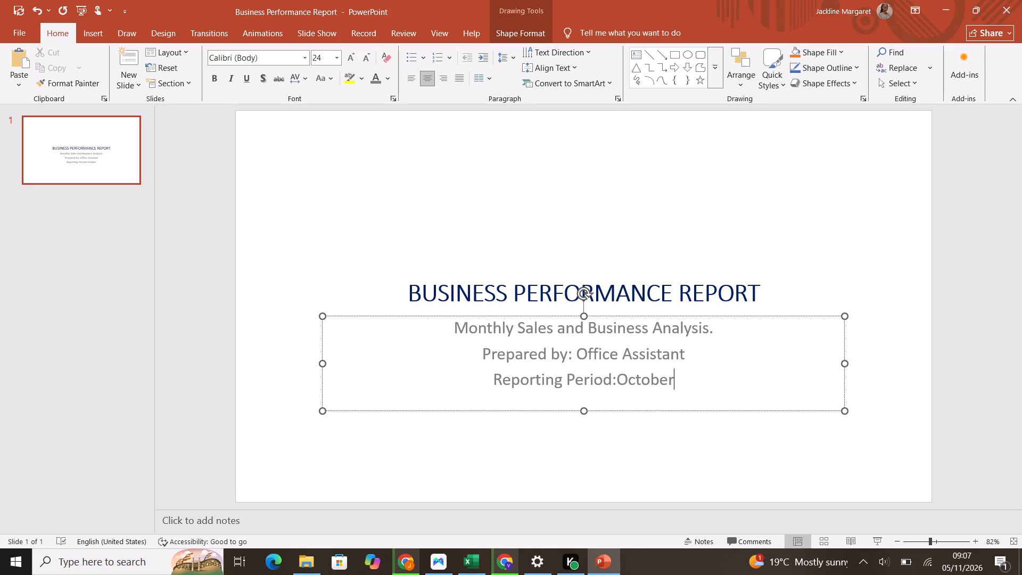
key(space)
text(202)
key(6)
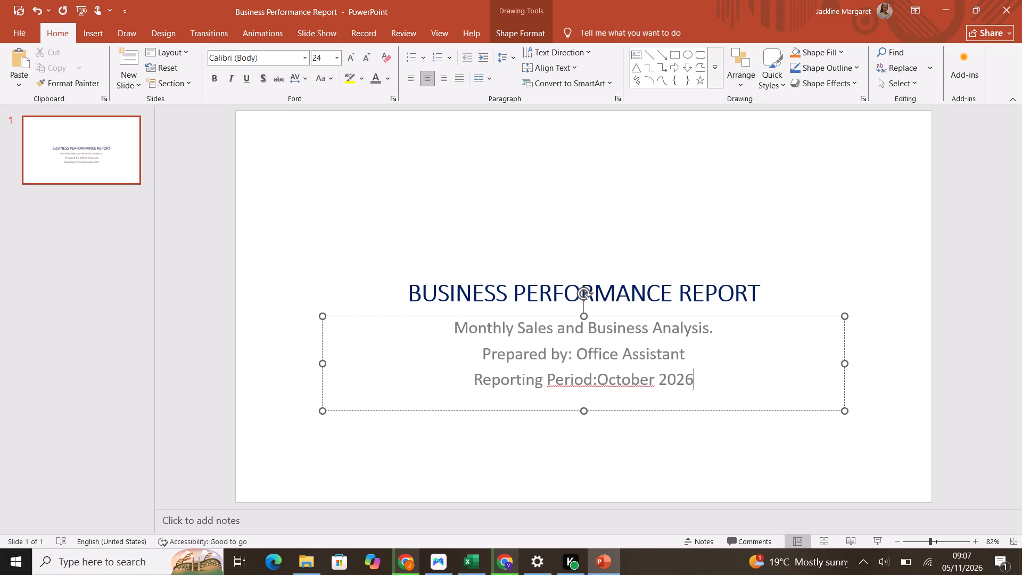
click(598, 381)
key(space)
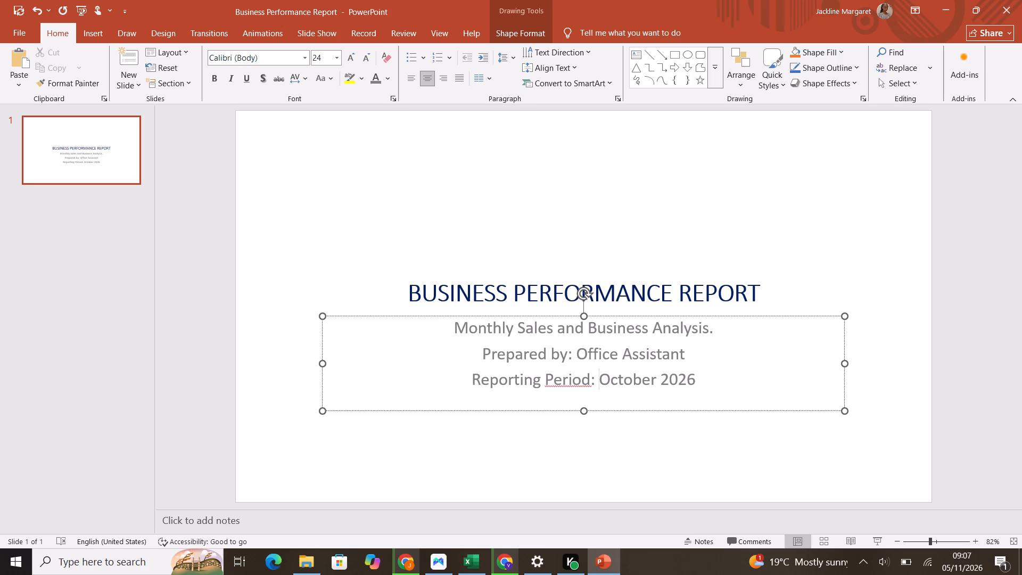
click(725, 395)
Add a Title and Content slide with the title "Business Overview".
click(136, 86)
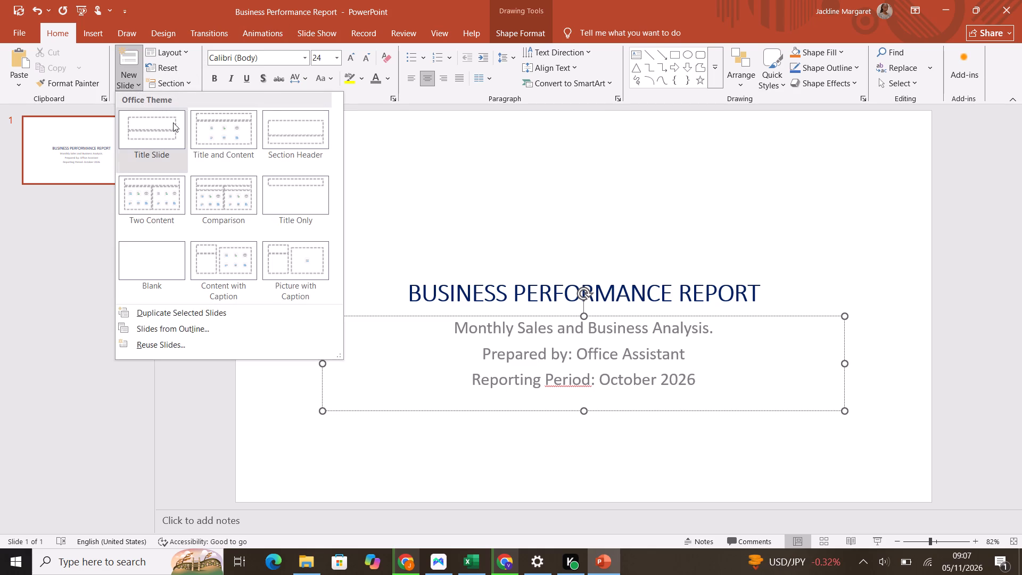
click(217, 130)
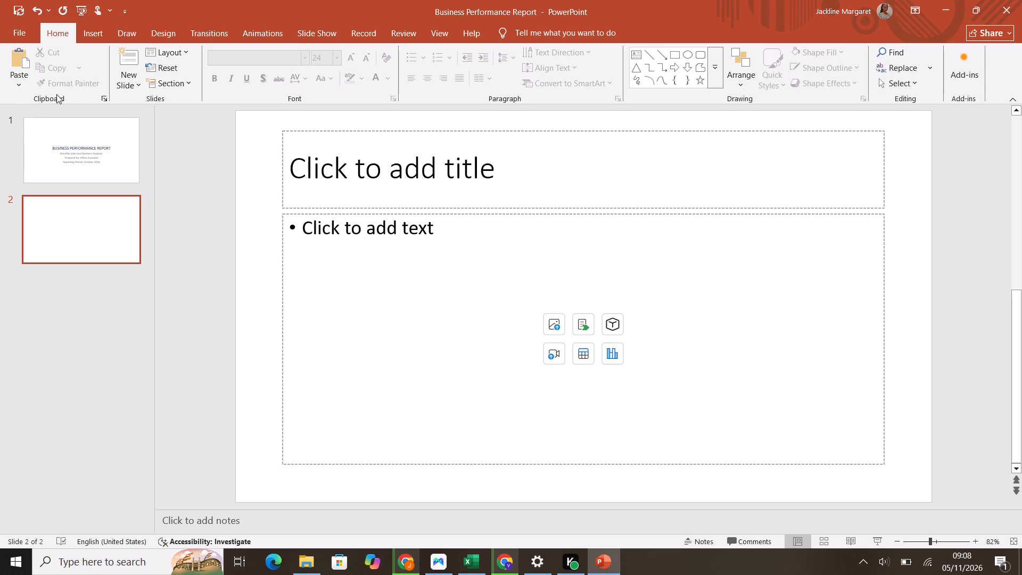
click(427, 172)
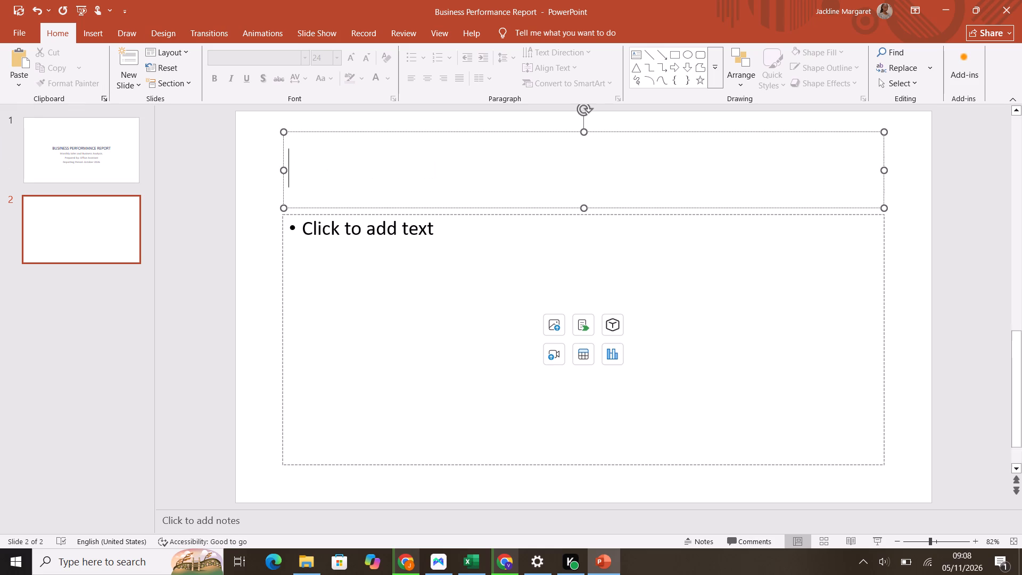
text(usines)
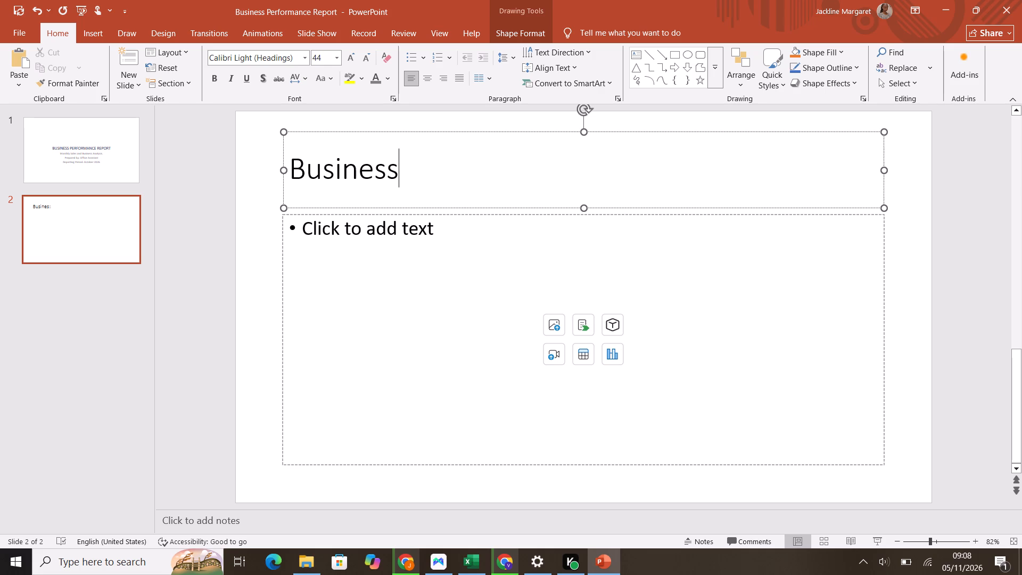
text(verview)
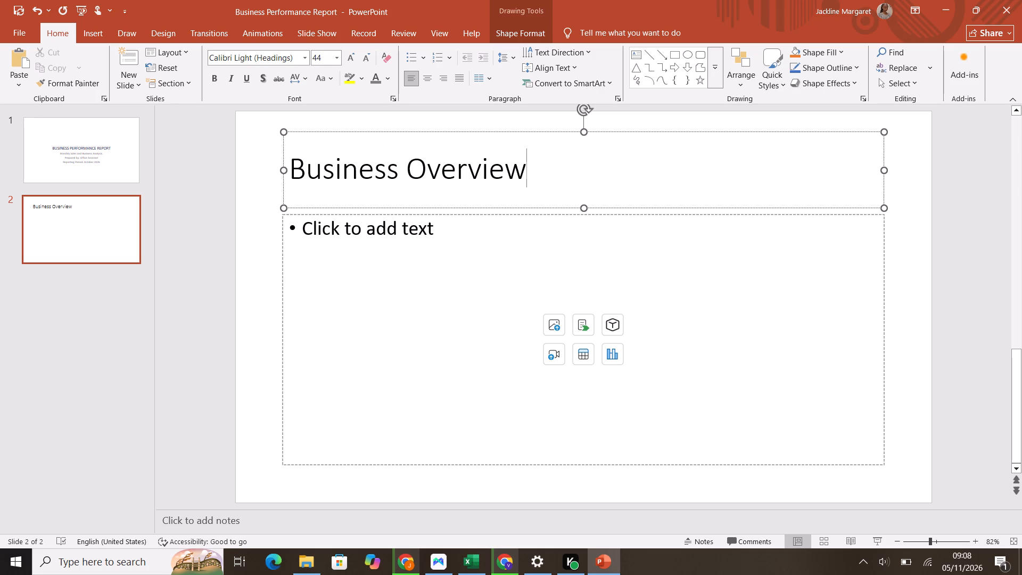
Format the "Business Overview" title as 32 pt, bold and standard dark blue.
drag(289, 166, 522, 174)
click(337, 57)
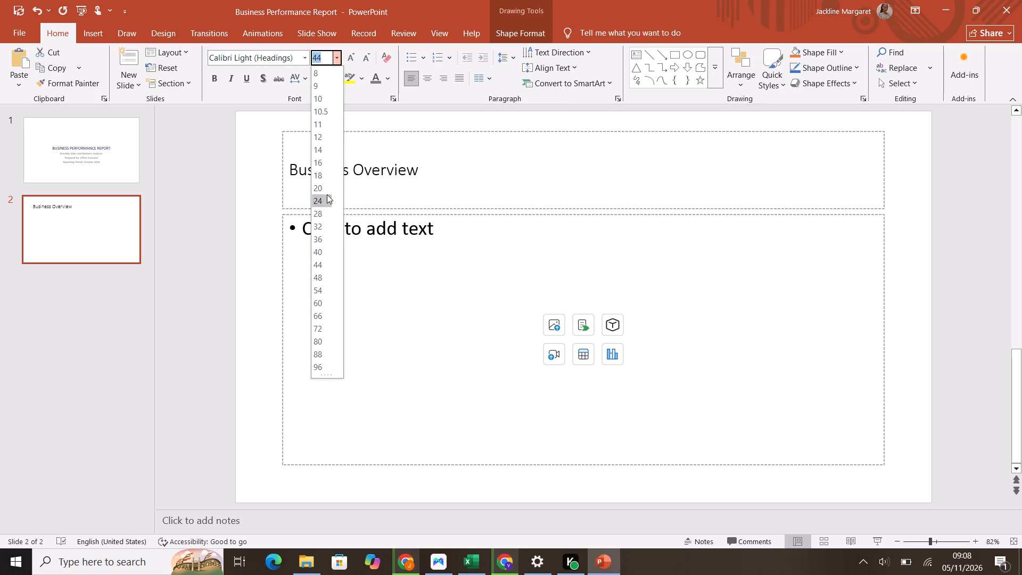
click(319, 223)
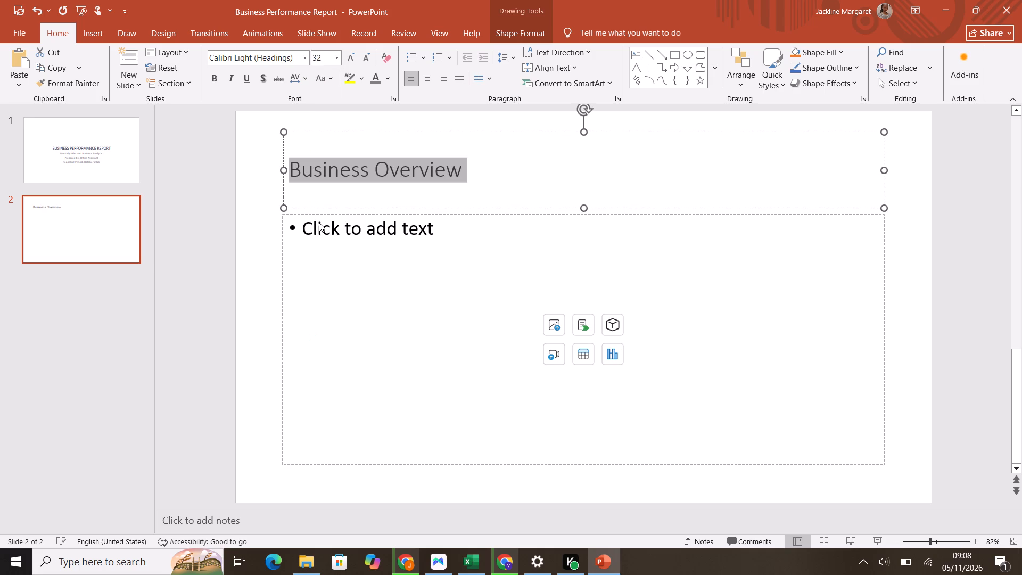
click(216, 79)
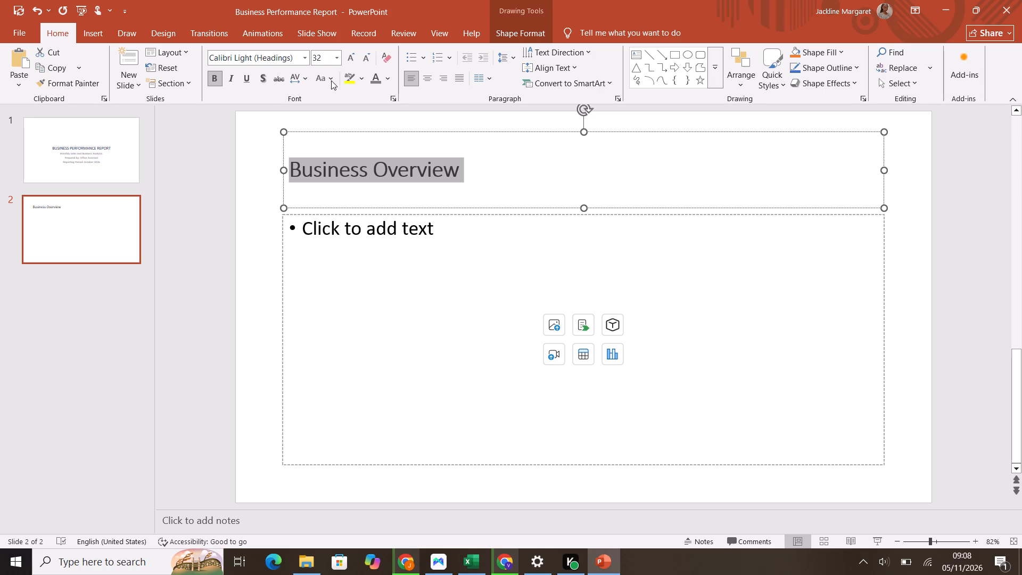
click(388, 80)
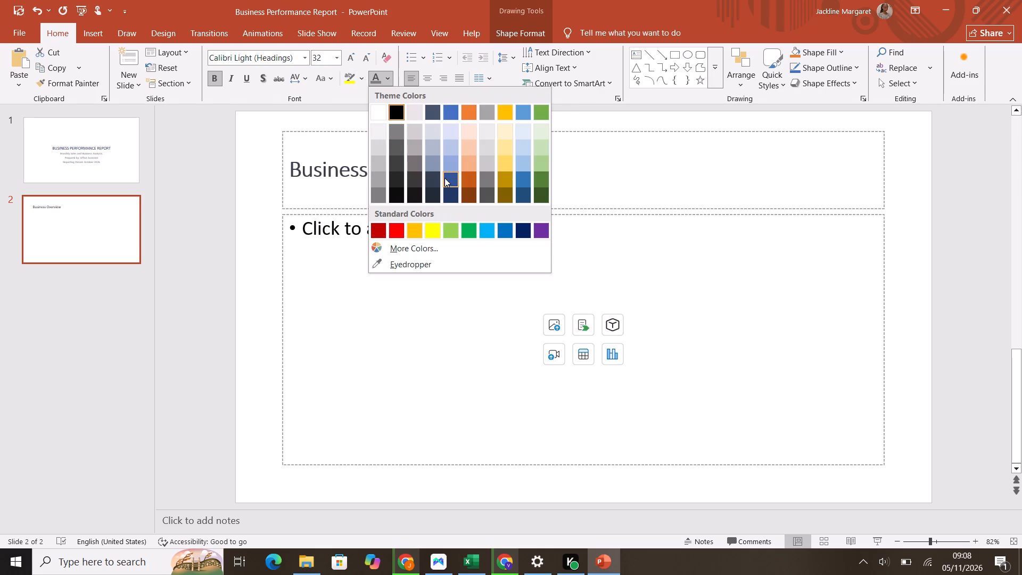
click(452, 195)
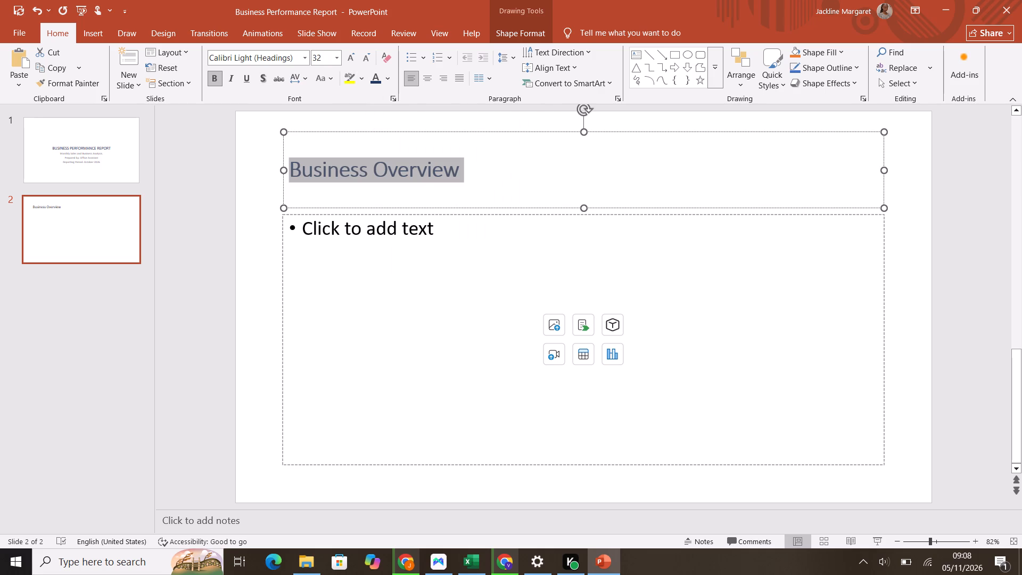
click(388, 76)
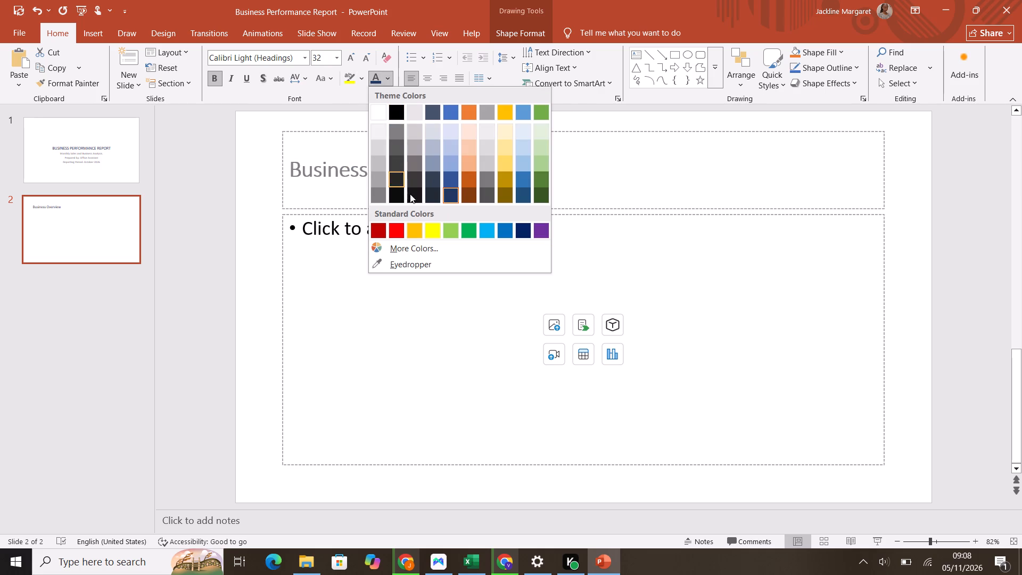
click(522, 229)
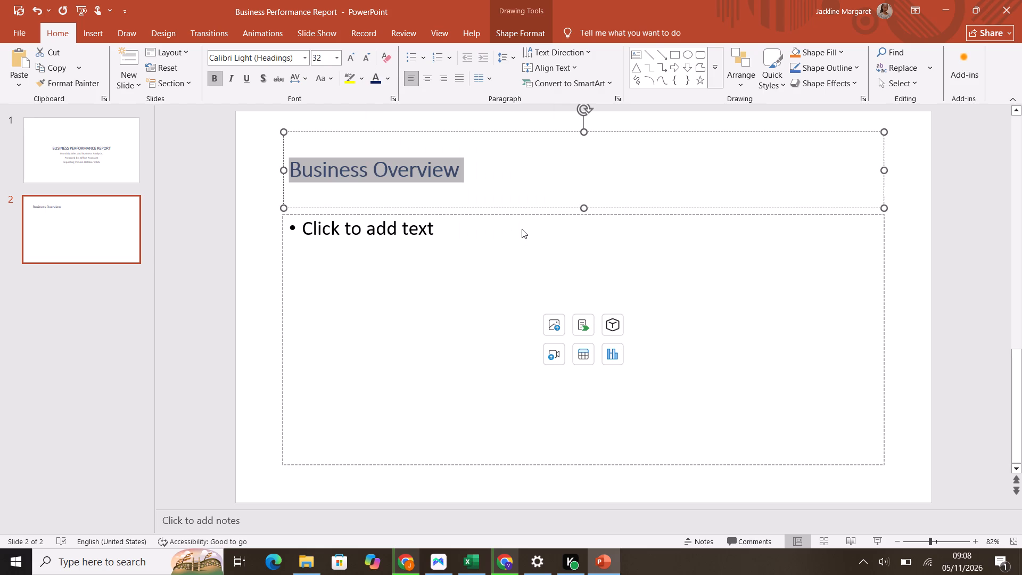
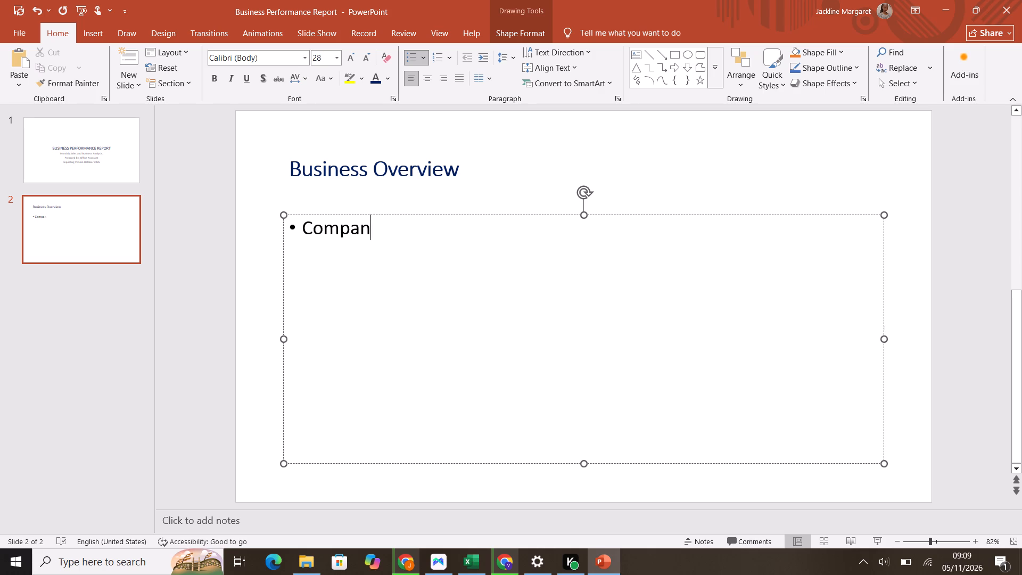
Complete the first body line as "Company name: Bright Star Enterprises" and remove its bullet.
text(y name)
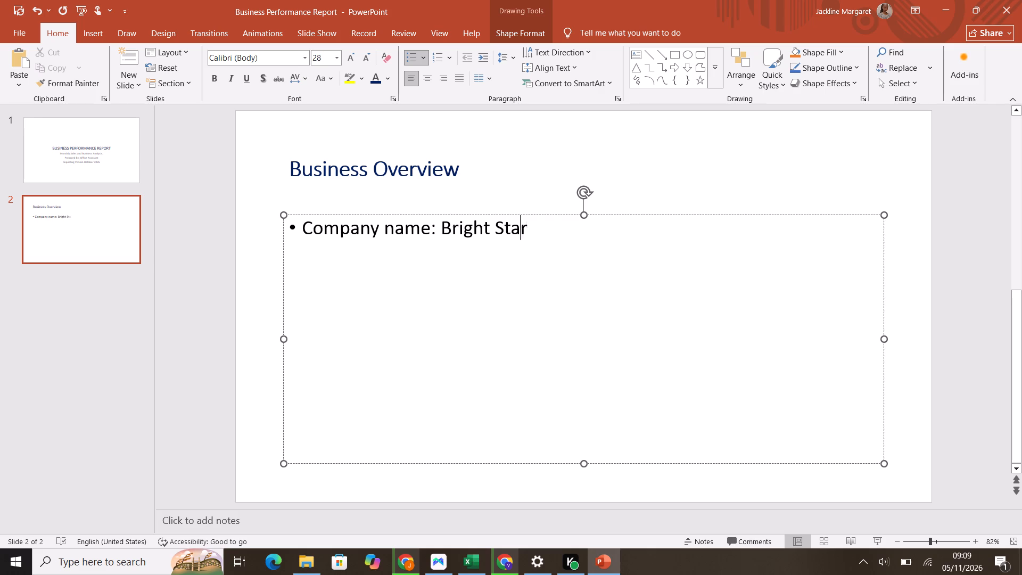
text(nterprises)
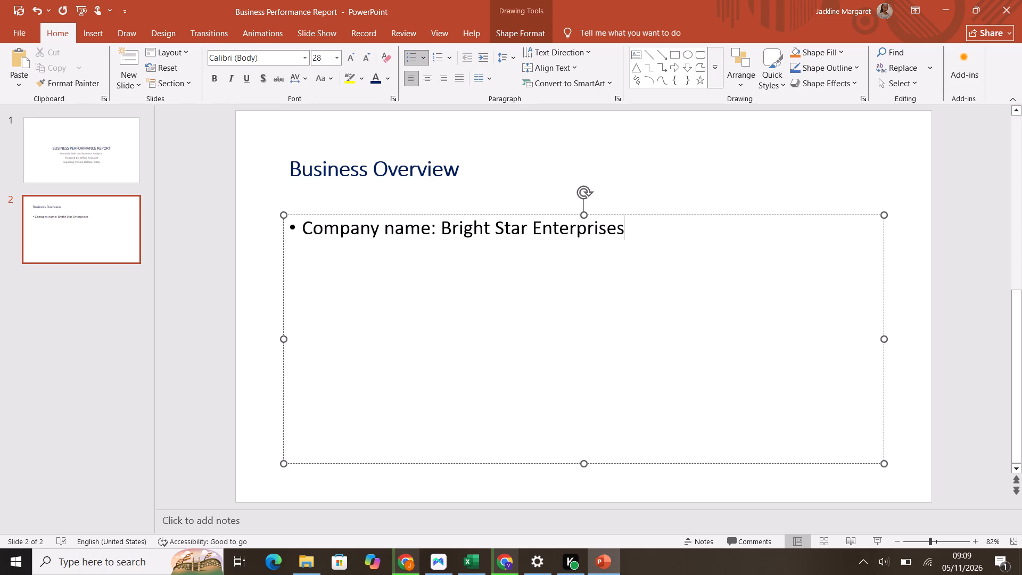
click(301, 235)
click(414, 54)
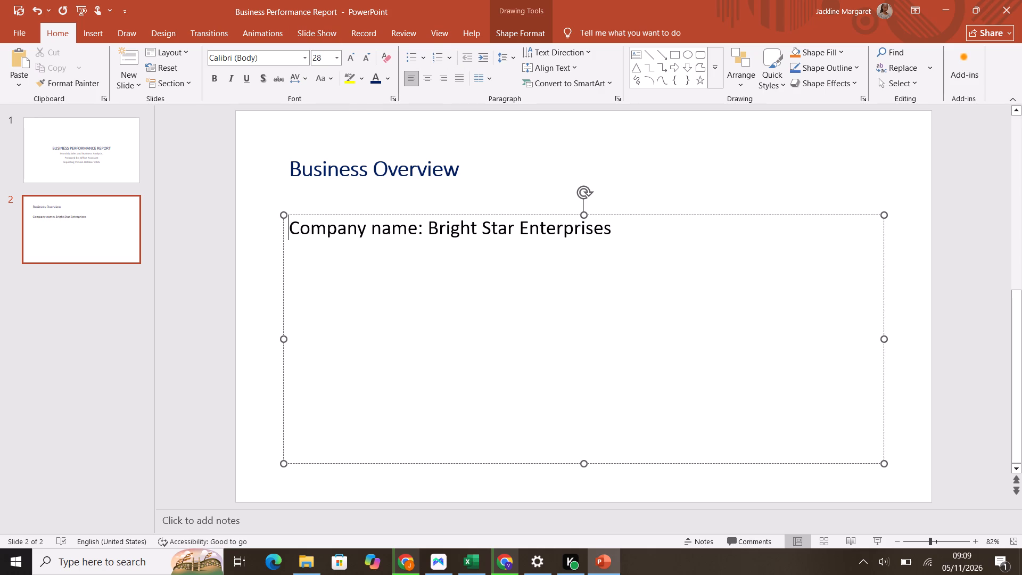
Add the unbulleted lines "Business Type: Retail and General Supplies", "Location: Nairobi Kenya" and "Reporting Month: October 2026" below the company name.
click(646, 247)
key(Return)
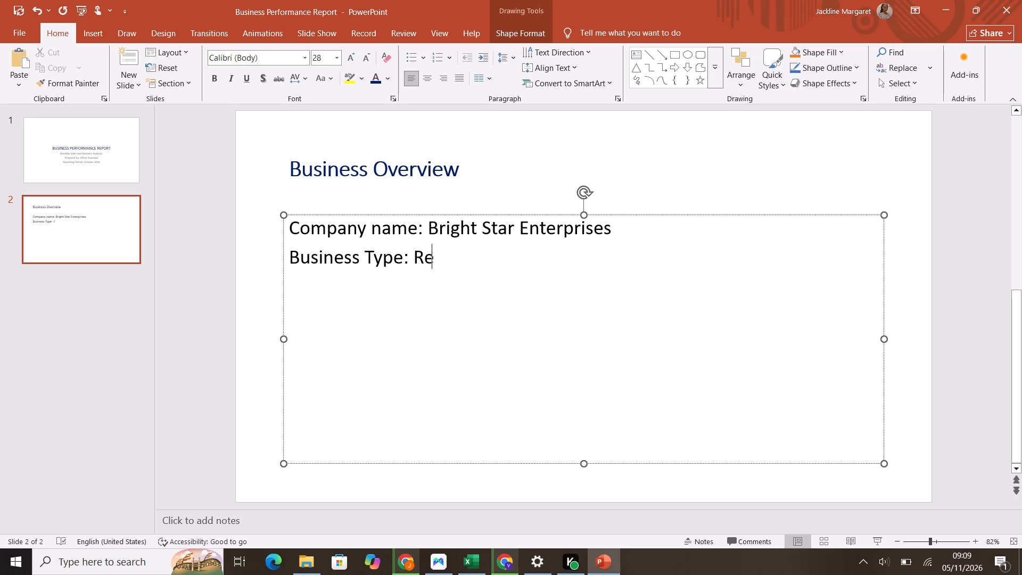
text(tail and)
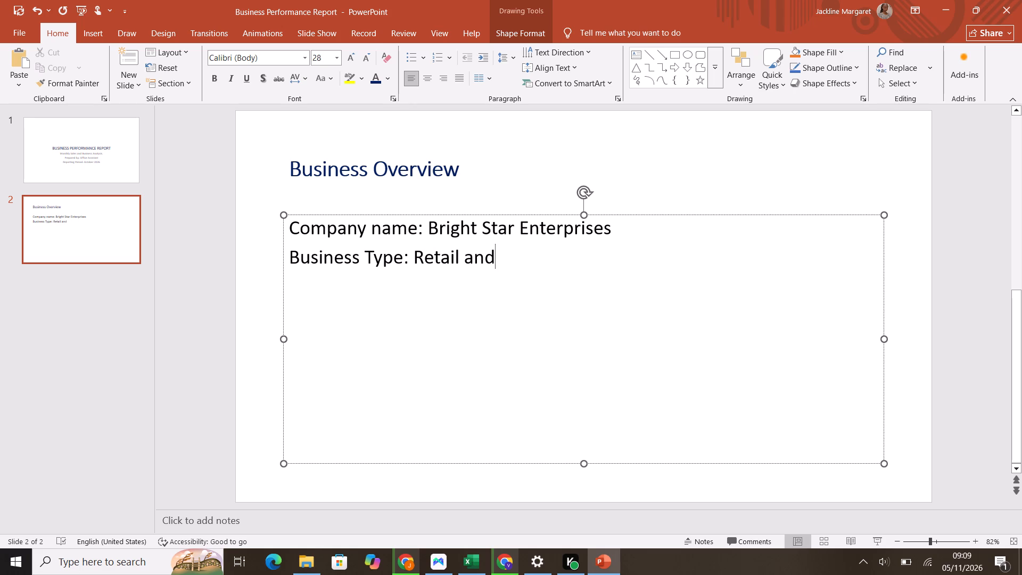
key(space)
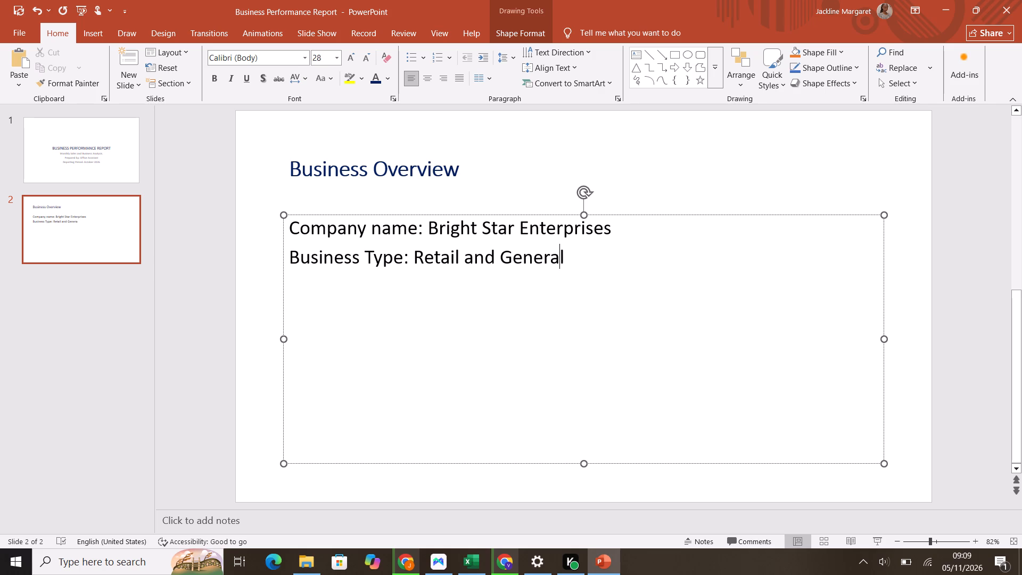
text(upplies)
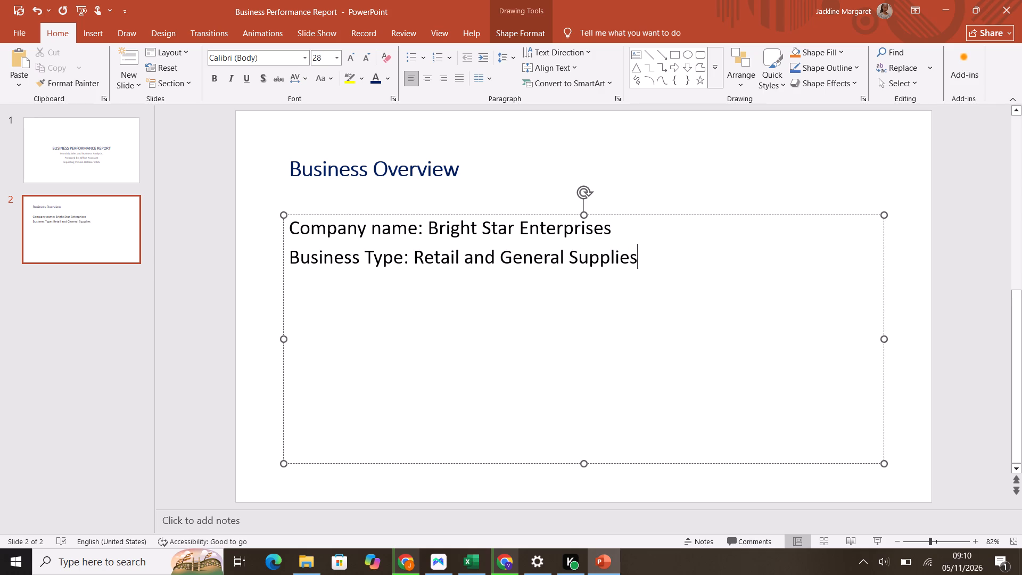
key(Return)
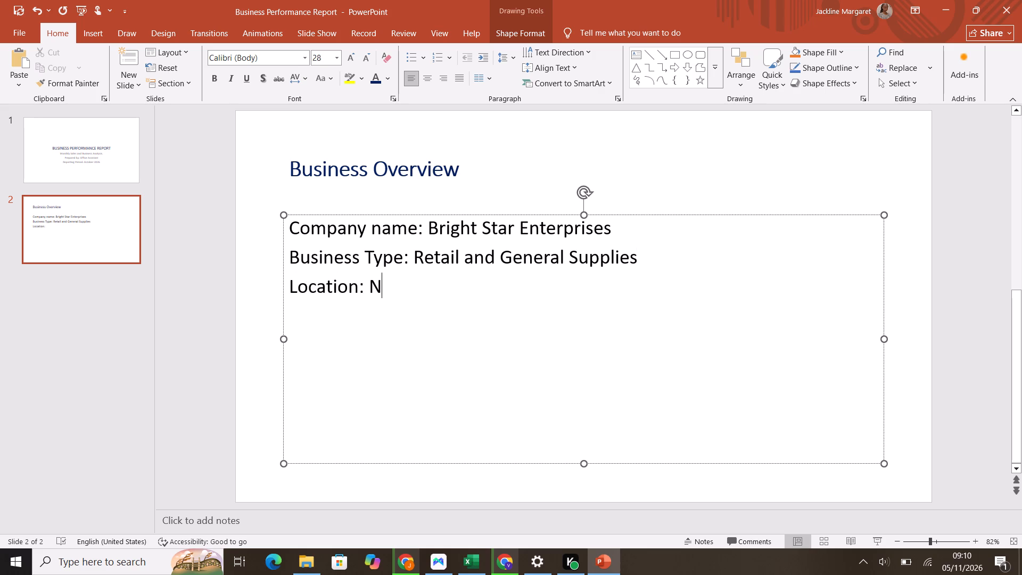
key(a)
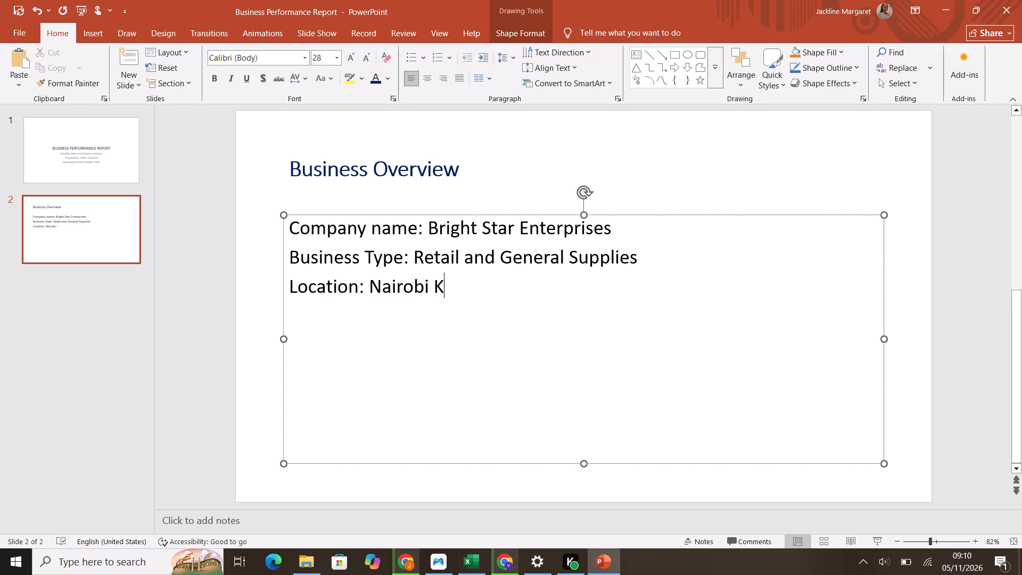
text(enya)
key(Return)
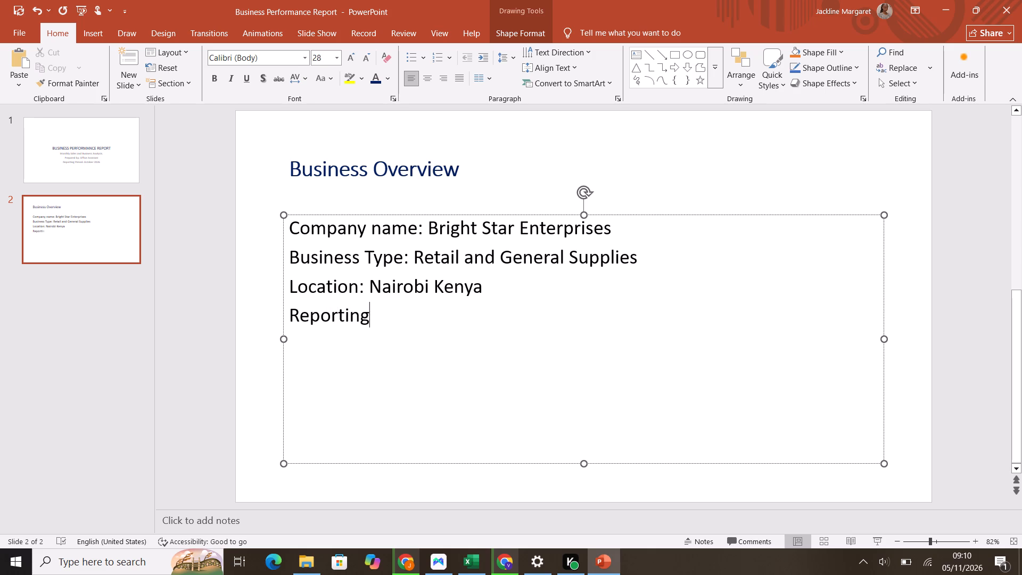
text(onth)
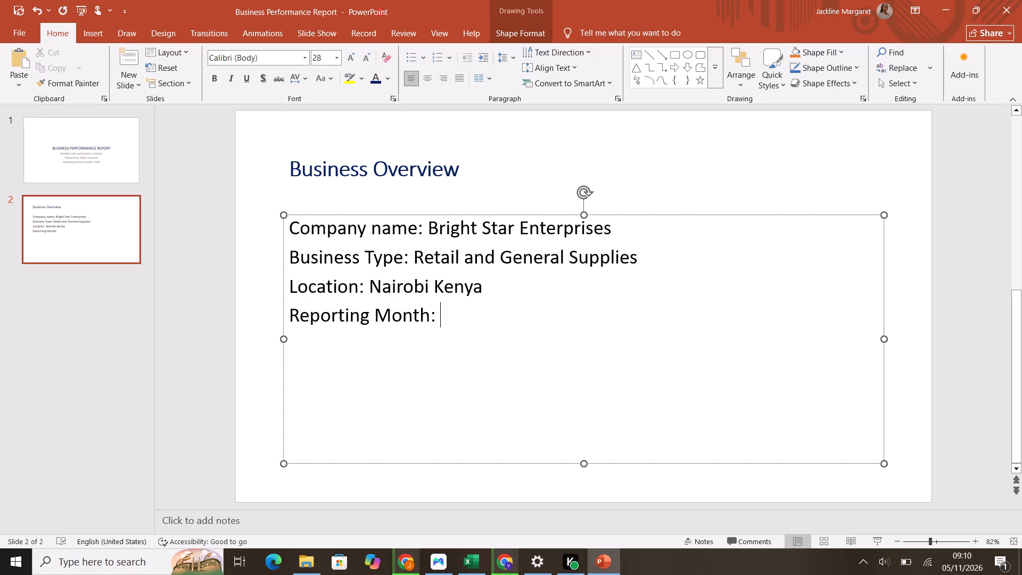
text(ctober 2026)
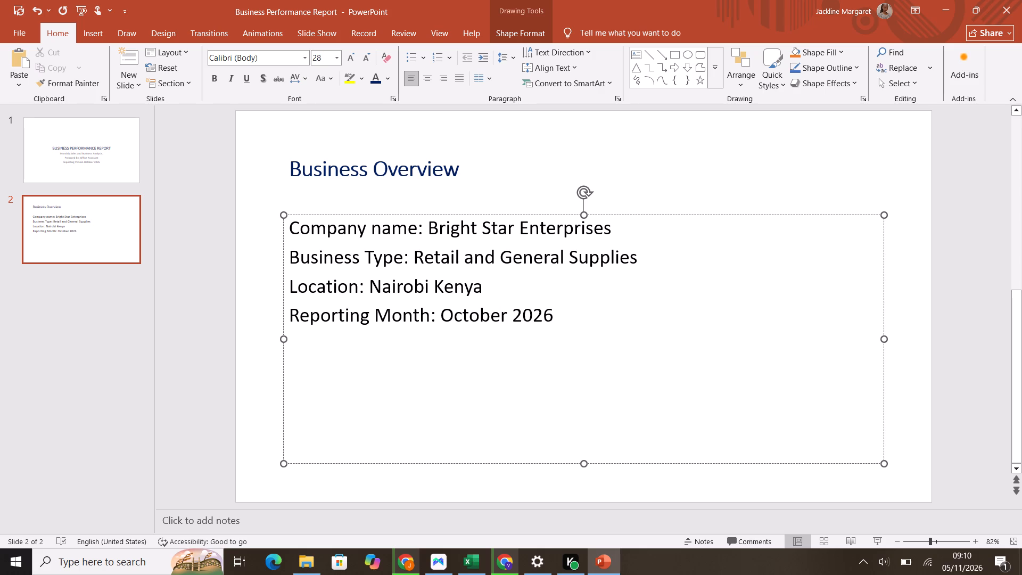
Add the line "Main Business Activities:" below the reporting month line.
key(Return)
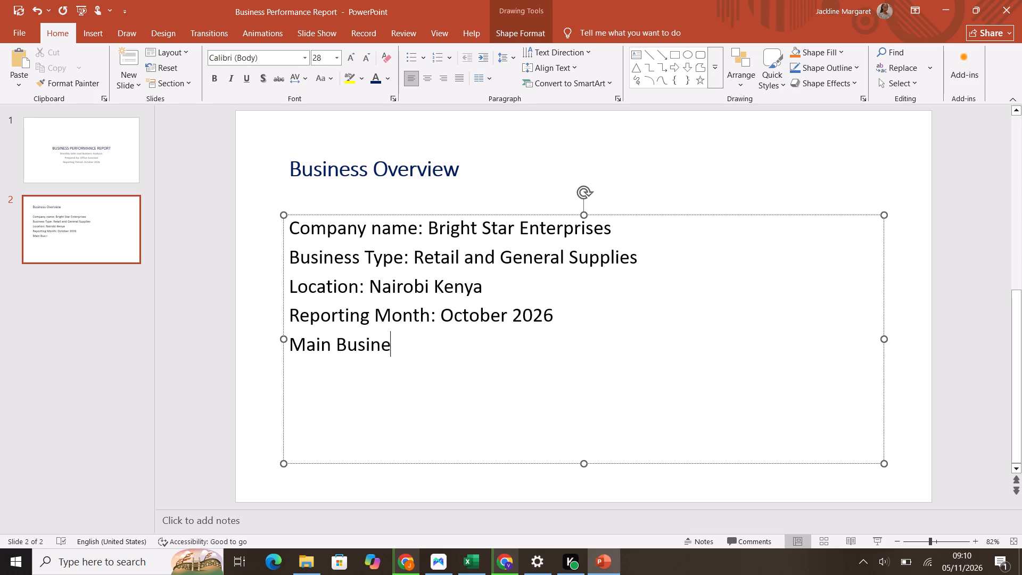
text(ctivities)
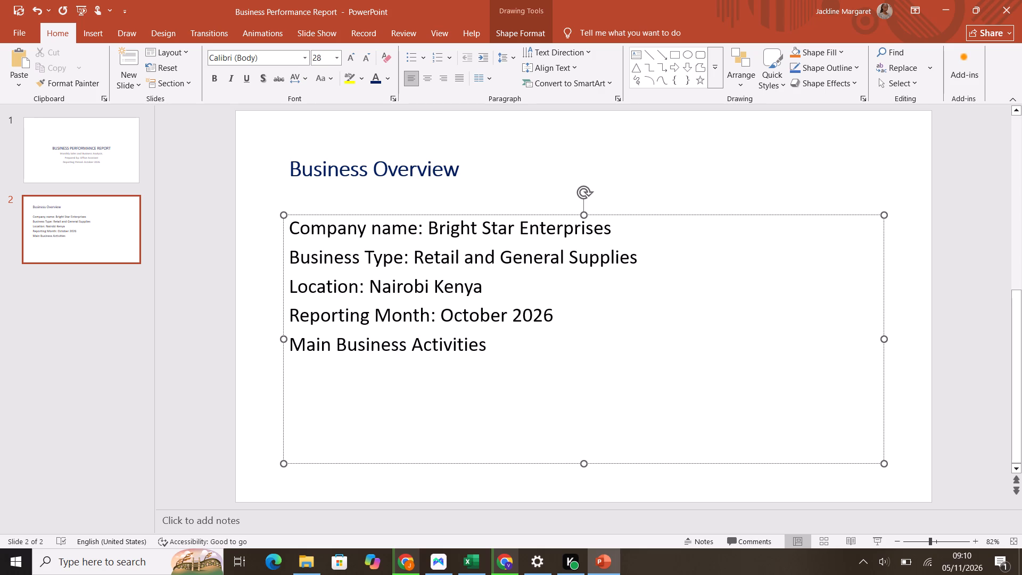
key(shift+colon)
Add the bullets "Selling household products." and "Serving individual and corporate customers." under "Main Business Activities:".
key(Return)
click(415, 56)
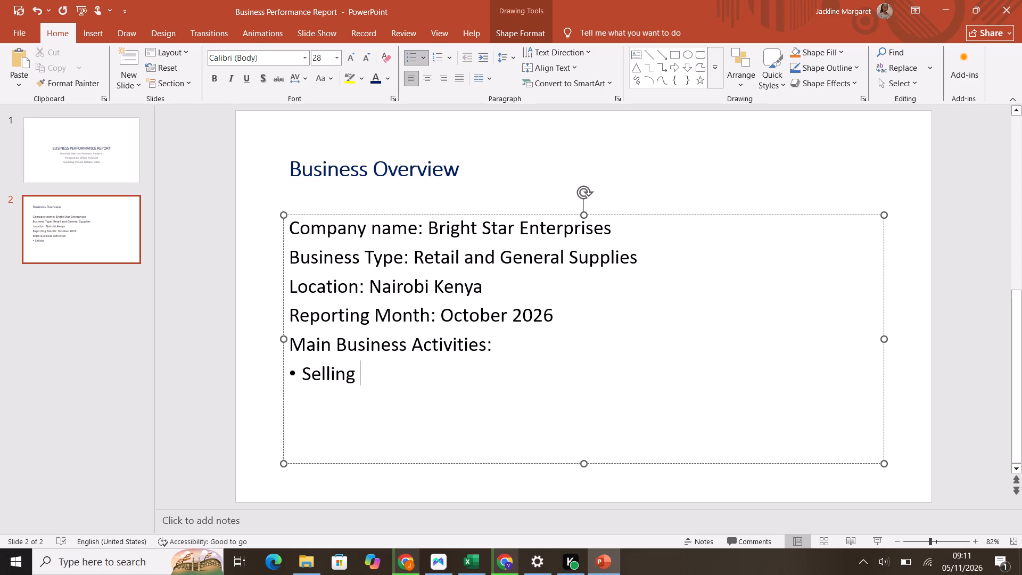
text(houseg)
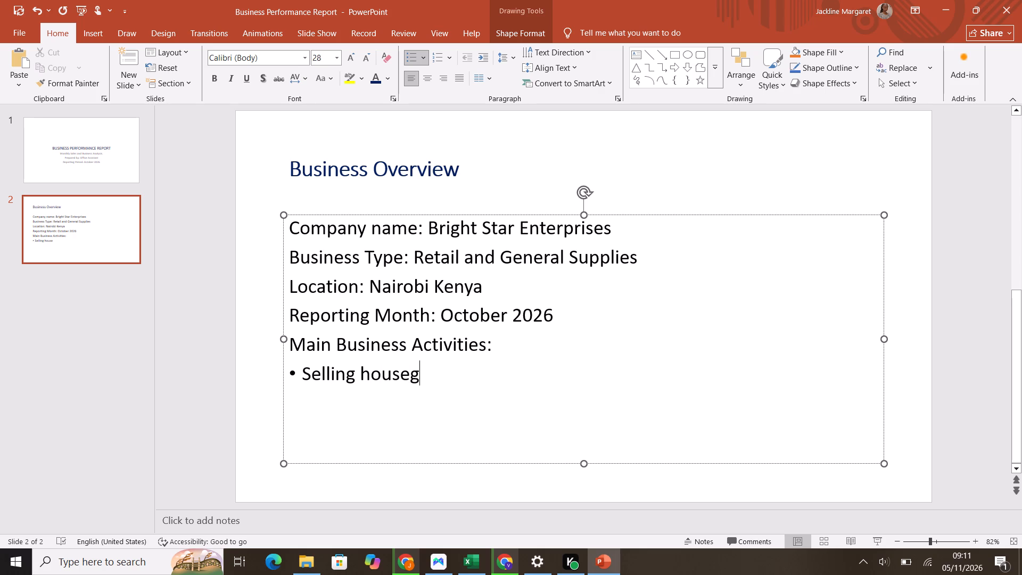
key(BackSpace)
text(hold products)
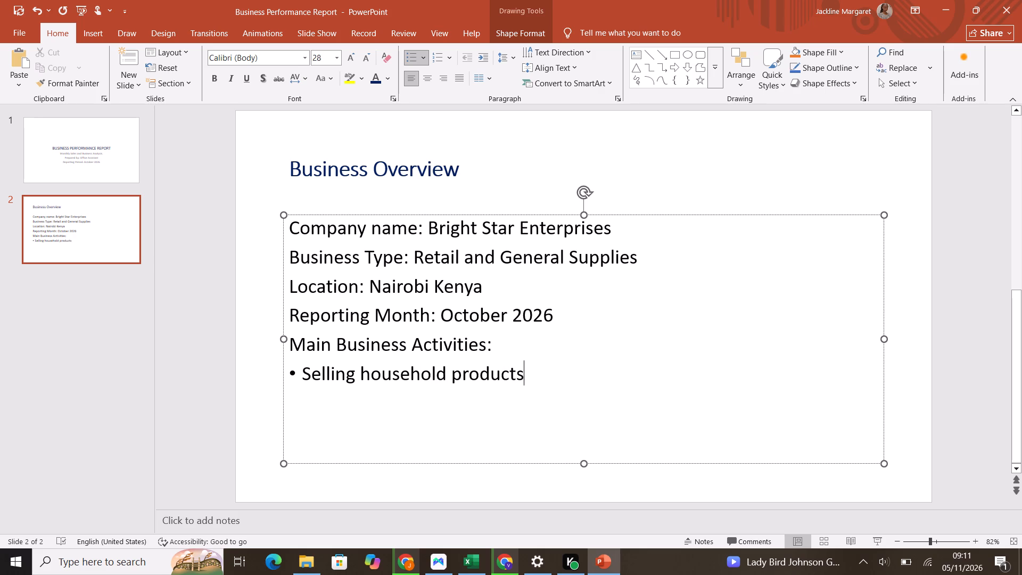
key(Return)
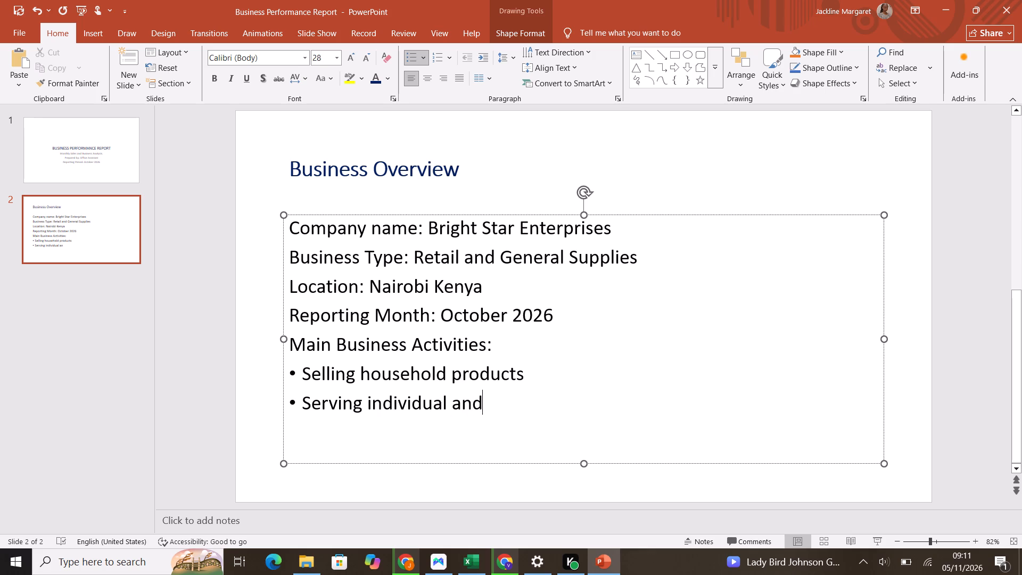
key(space)
key(c)
text(orporay)
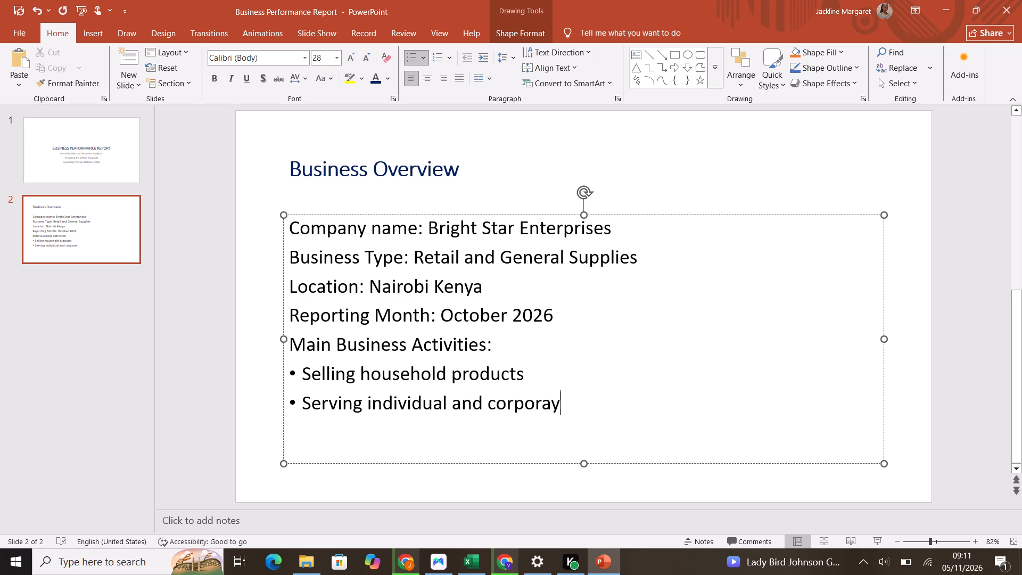
key(BackSpace)
text(te customers)
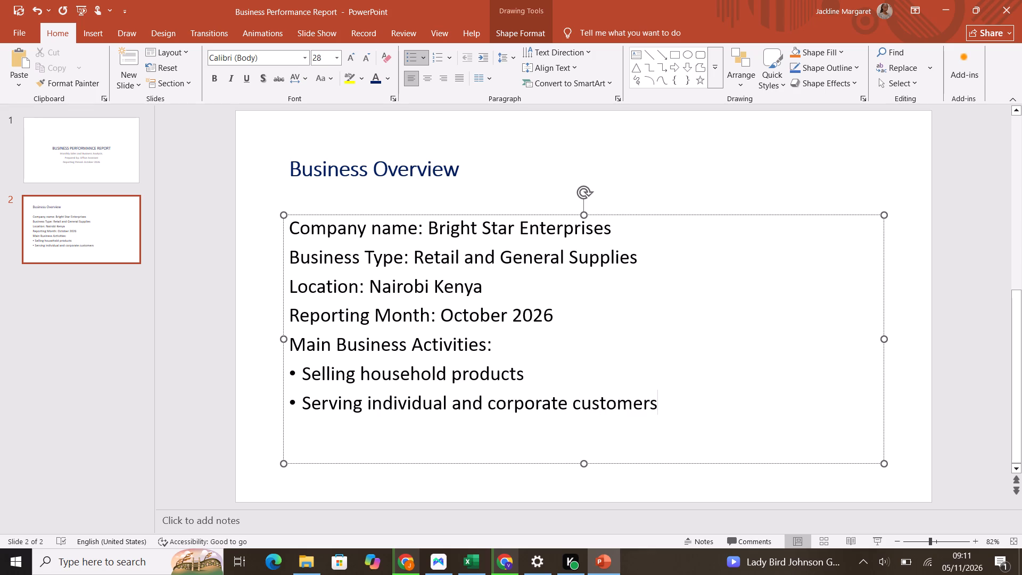
key(period)
click(531, 388)
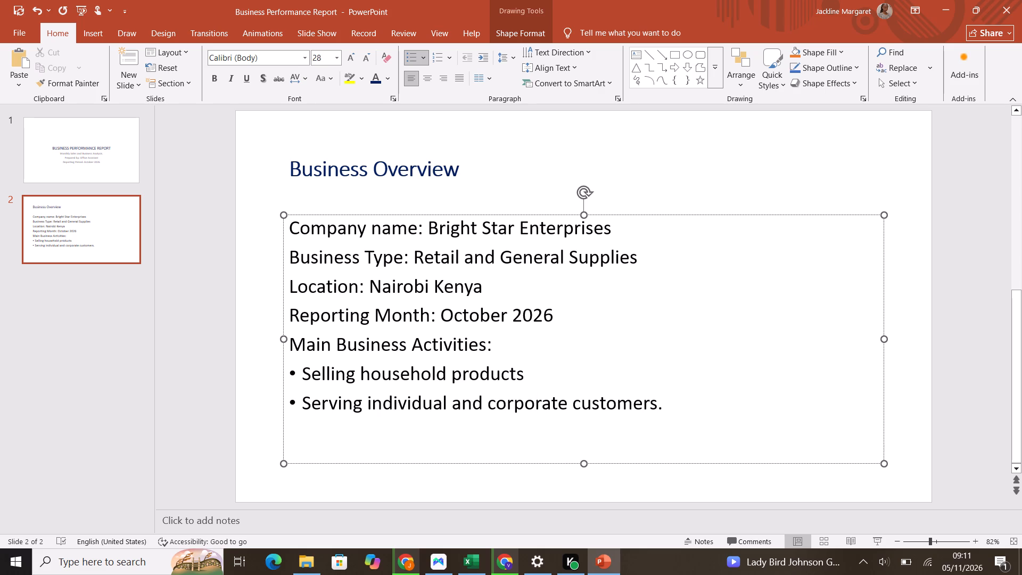
click(524, 377)
key(period)
Add the bullets "Managing daily sales and customer orders." and "Maintaining customer satisfaction" at the end of the activities list.
click(682, 414)
key(Return)
key(m)
text(naging daily sales and customer)
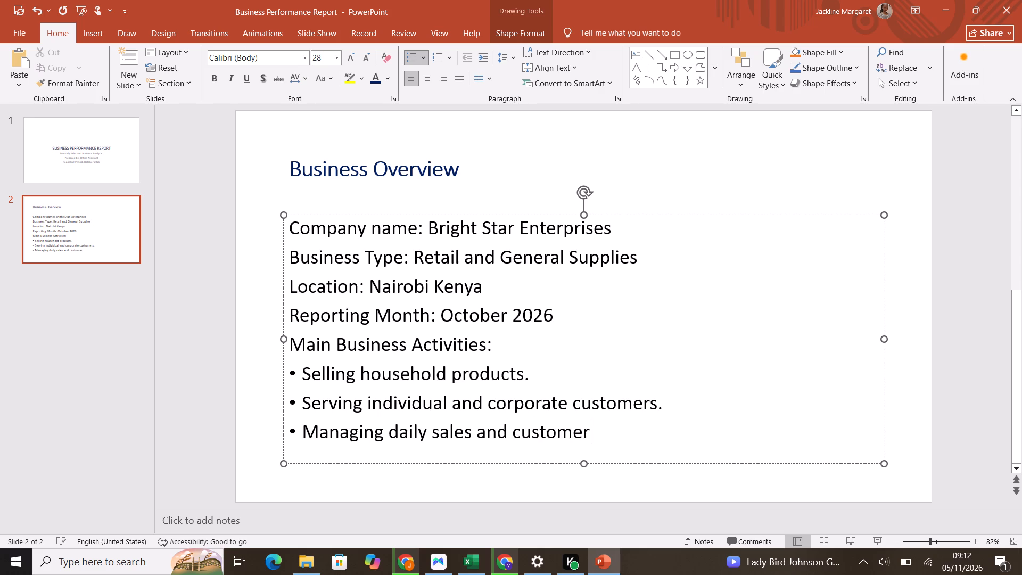
key(space)
text(or)
text(ders)
key(period)
key(Return)
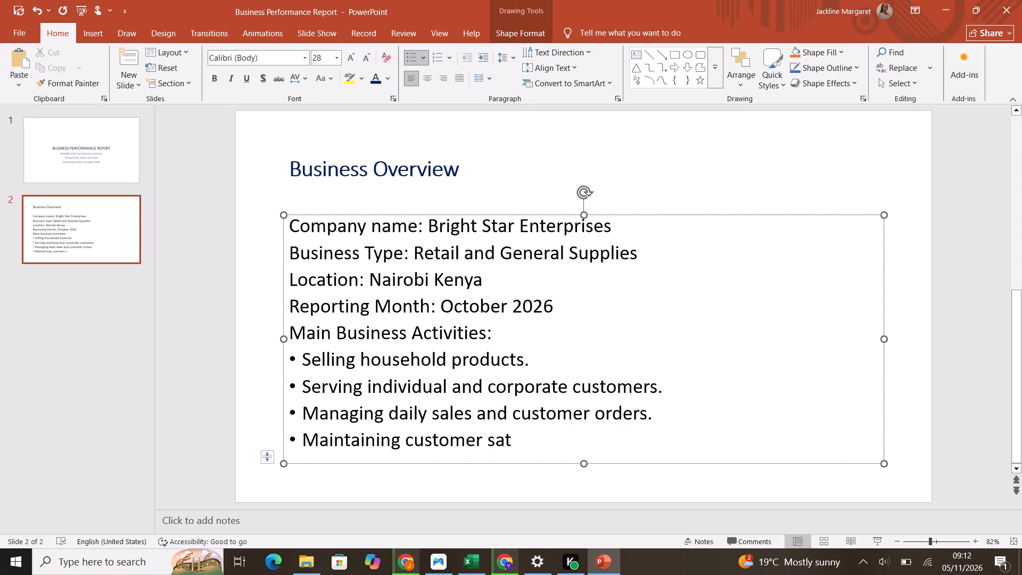
text(is)
text(faction)
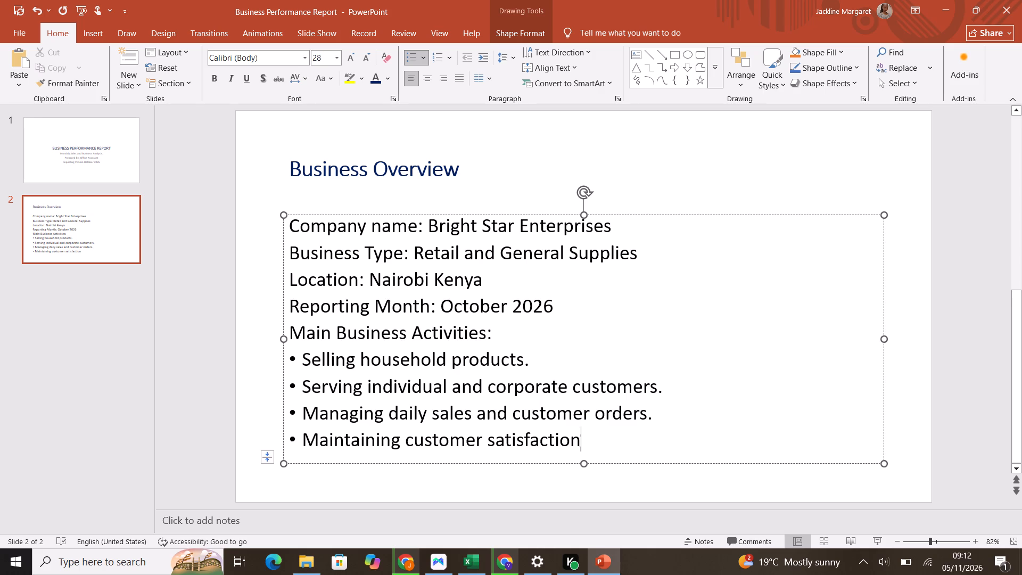
click(674, 412)
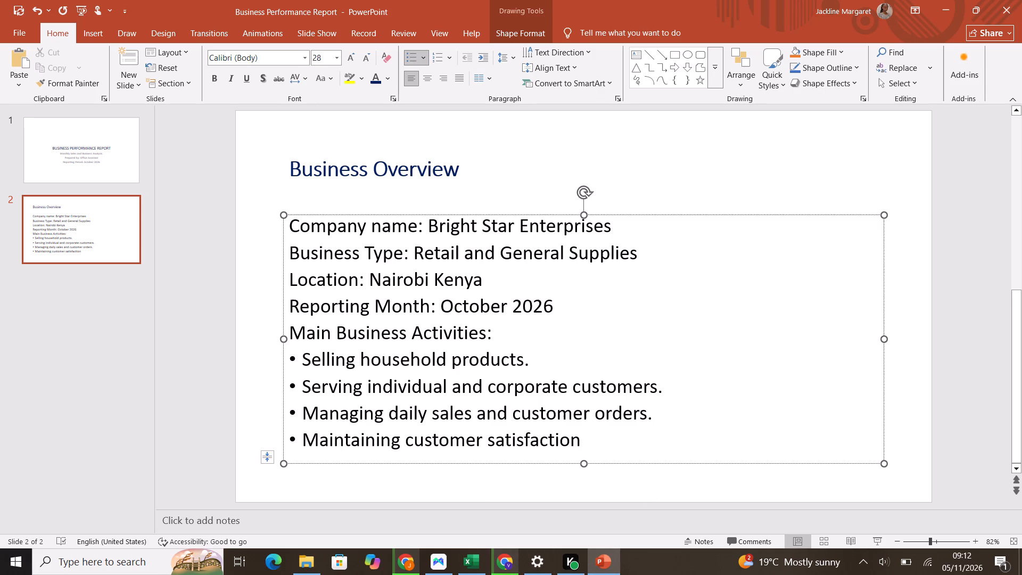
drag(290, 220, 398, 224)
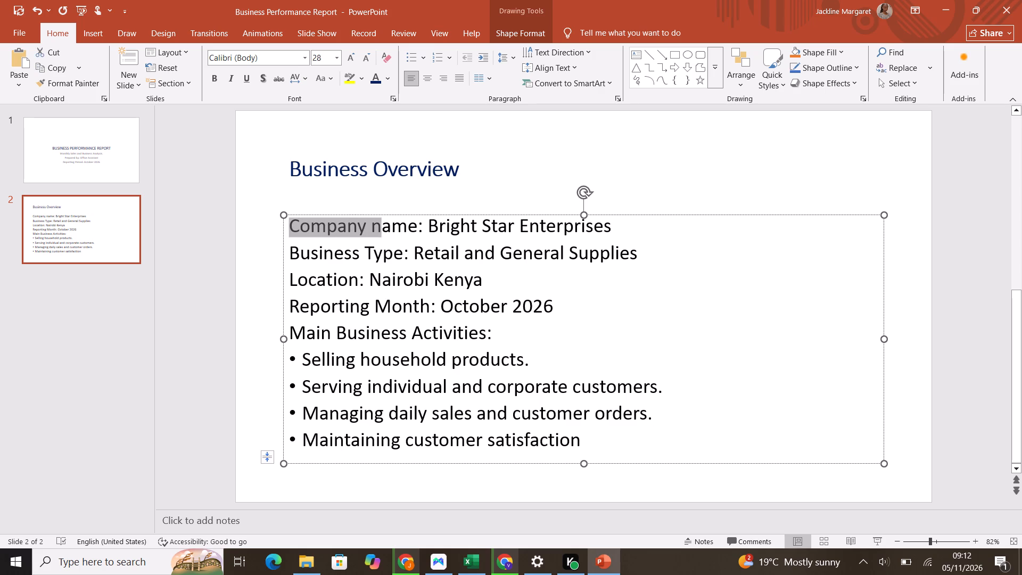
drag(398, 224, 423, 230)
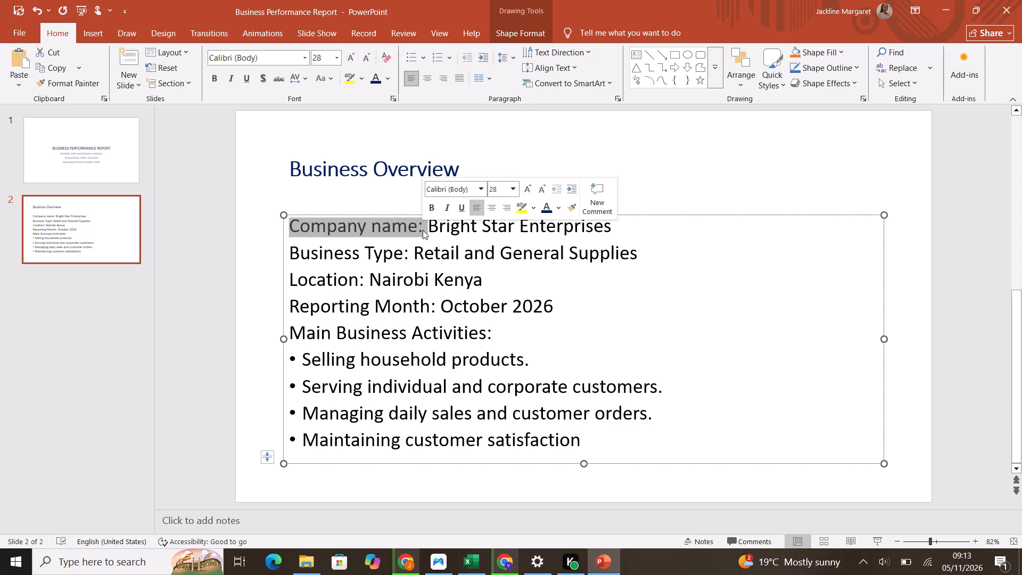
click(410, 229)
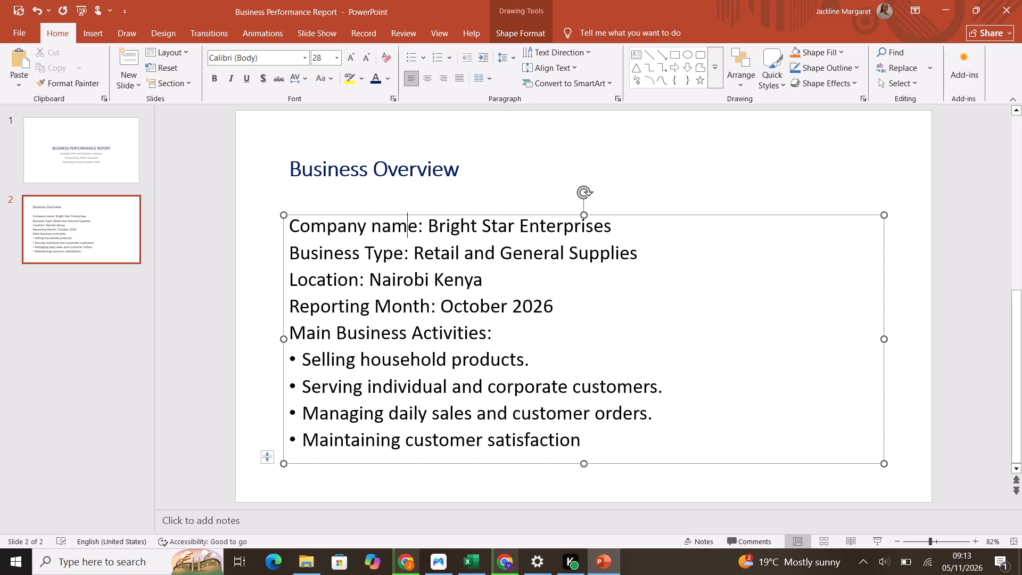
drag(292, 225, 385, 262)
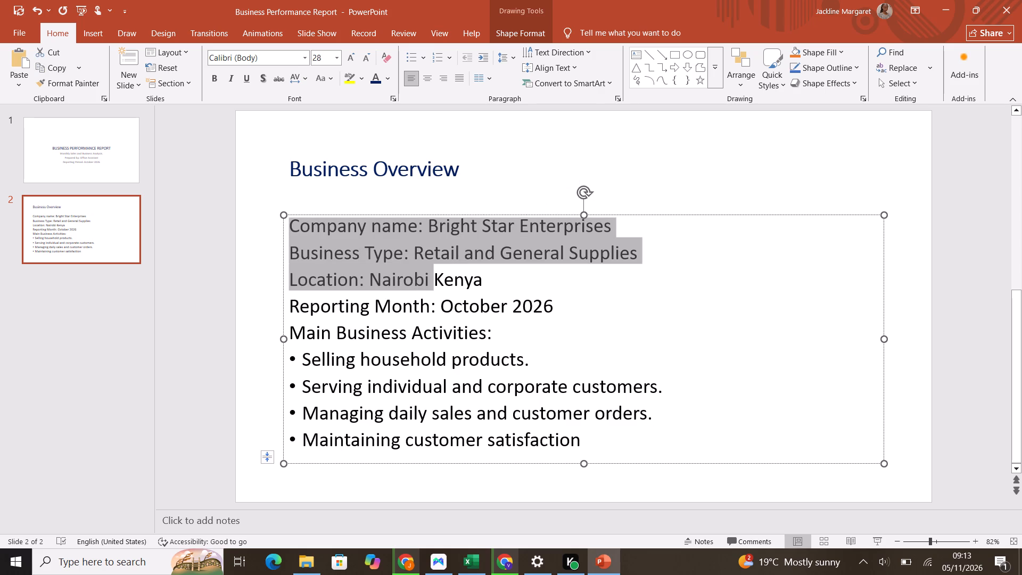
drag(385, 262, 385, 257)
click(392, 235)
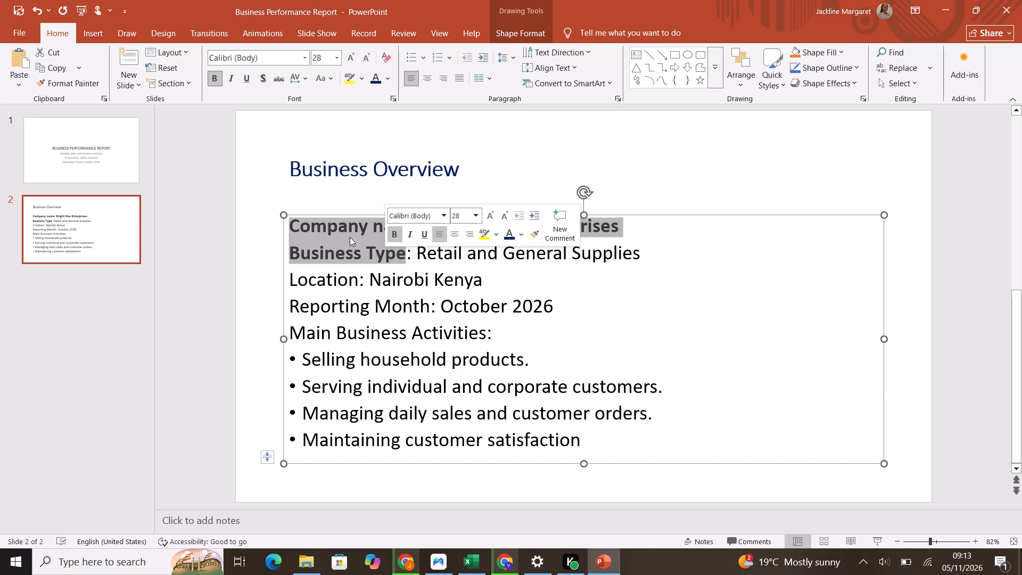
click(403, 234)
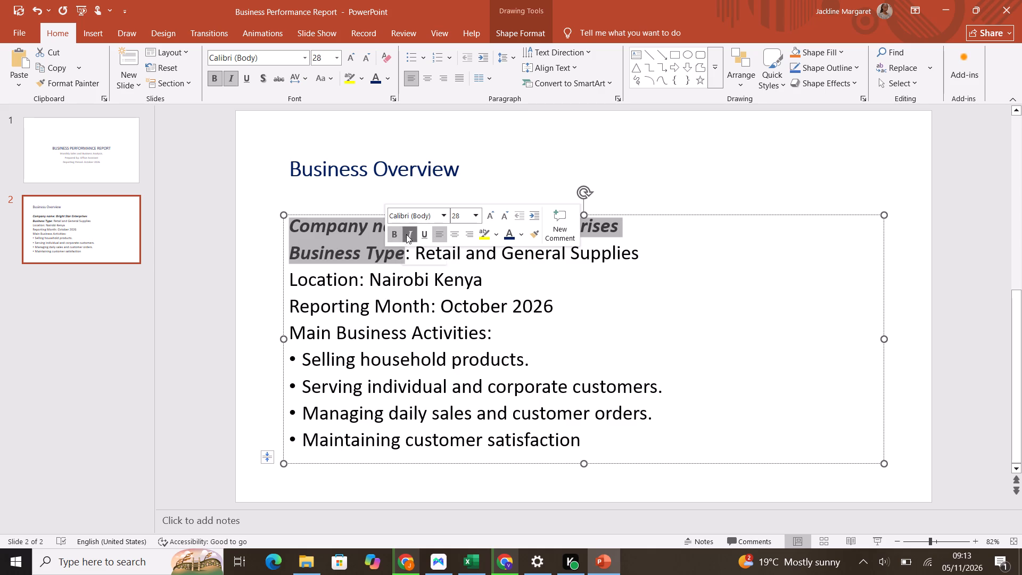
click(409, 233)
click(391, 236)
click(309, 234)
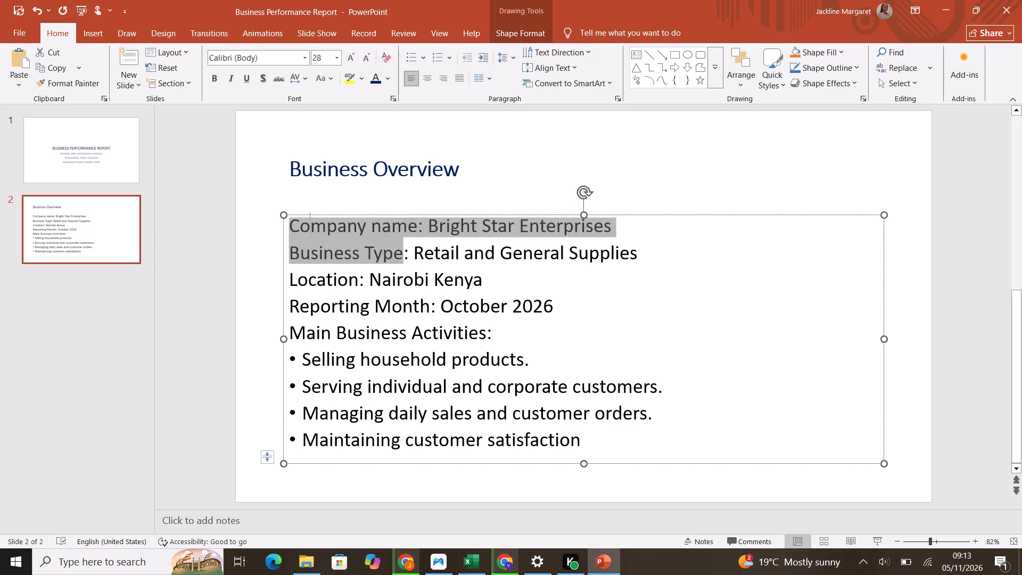
Bold the labels "Company name:", "Business Type:", "Location:" and "Reporting Month:" on the Business Overview slide.
drag(292, 225, 413, 233)
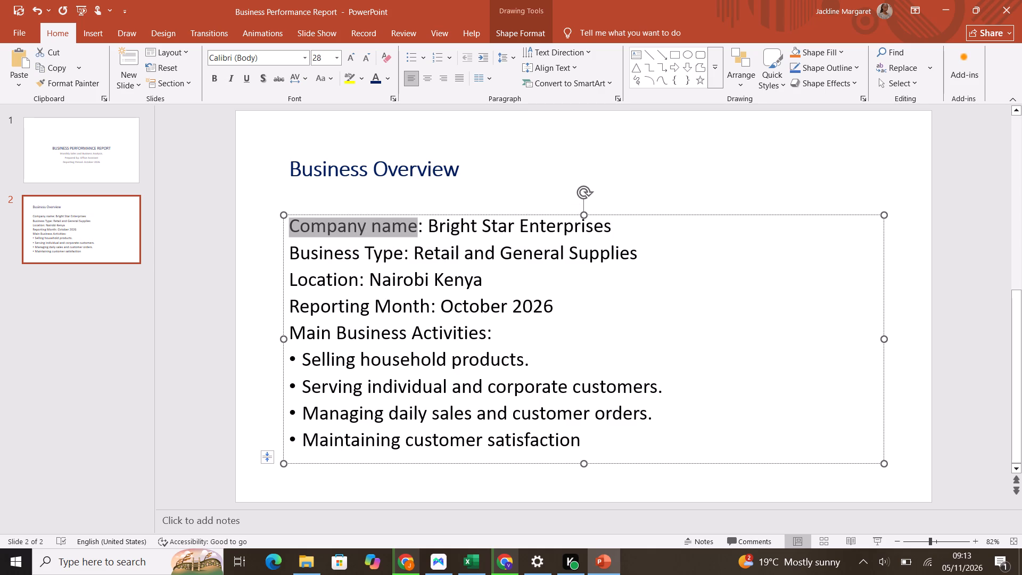
drag(413, 233, 422, 228)
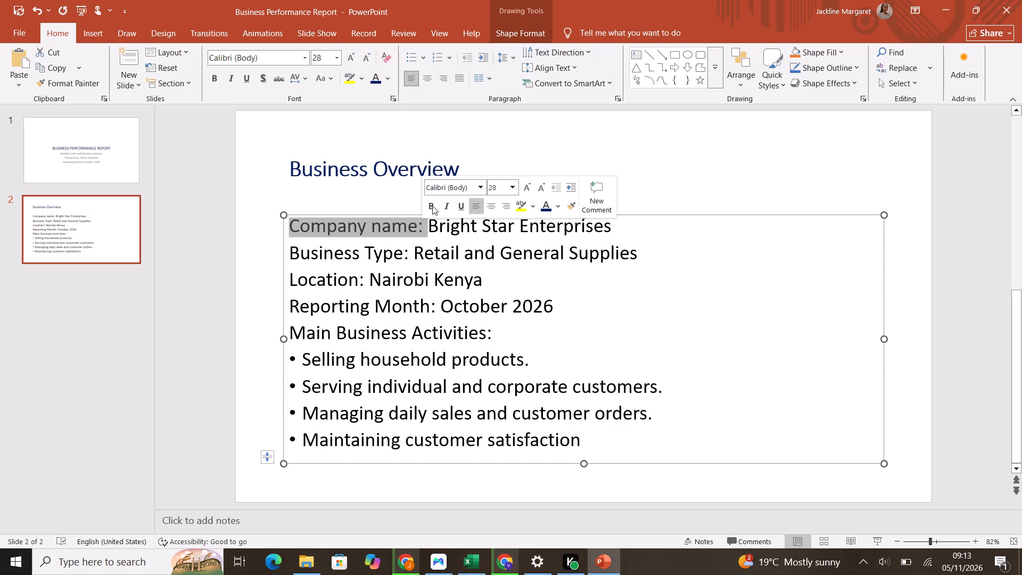
click(432, 206)
drag(292, 252, 323, 252)
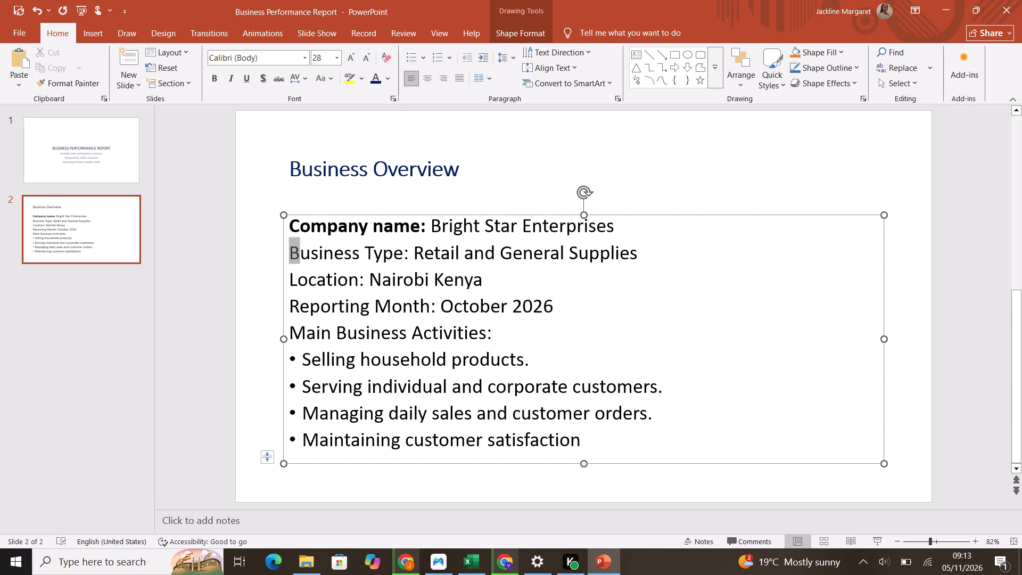
drag(323, 252, 409, 252)
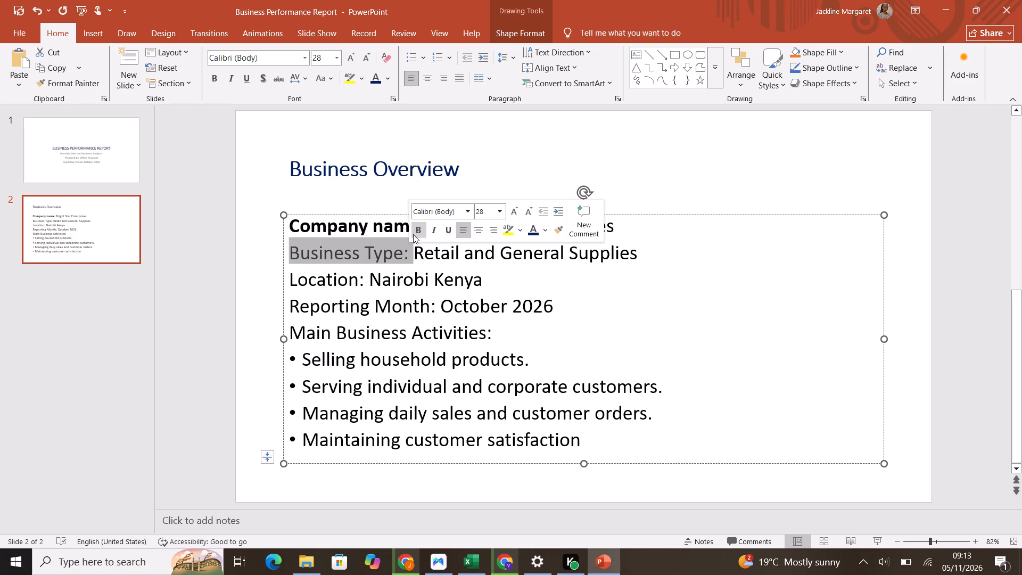
click(419, 229)
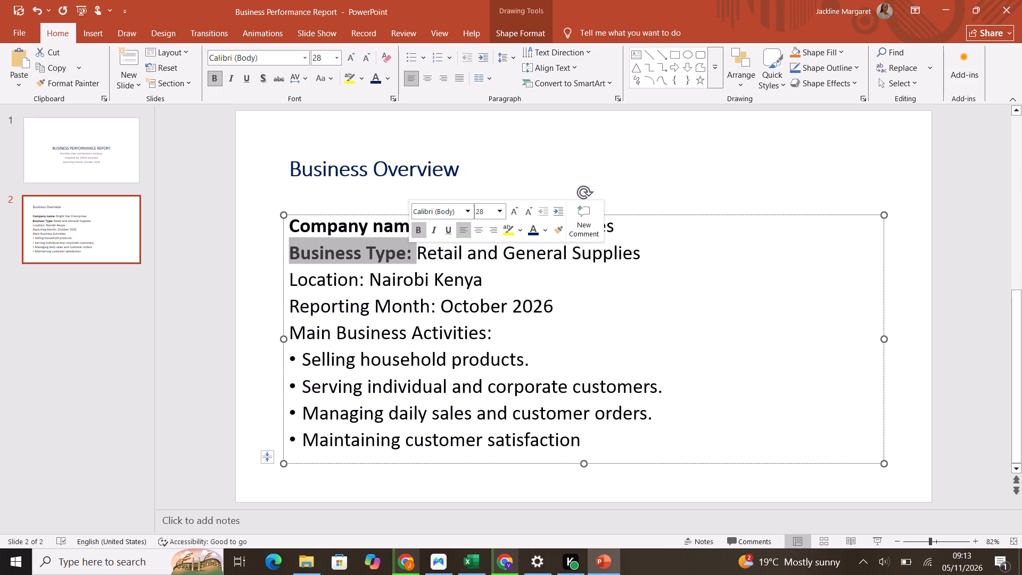
drag(291, 280, 362, 277)
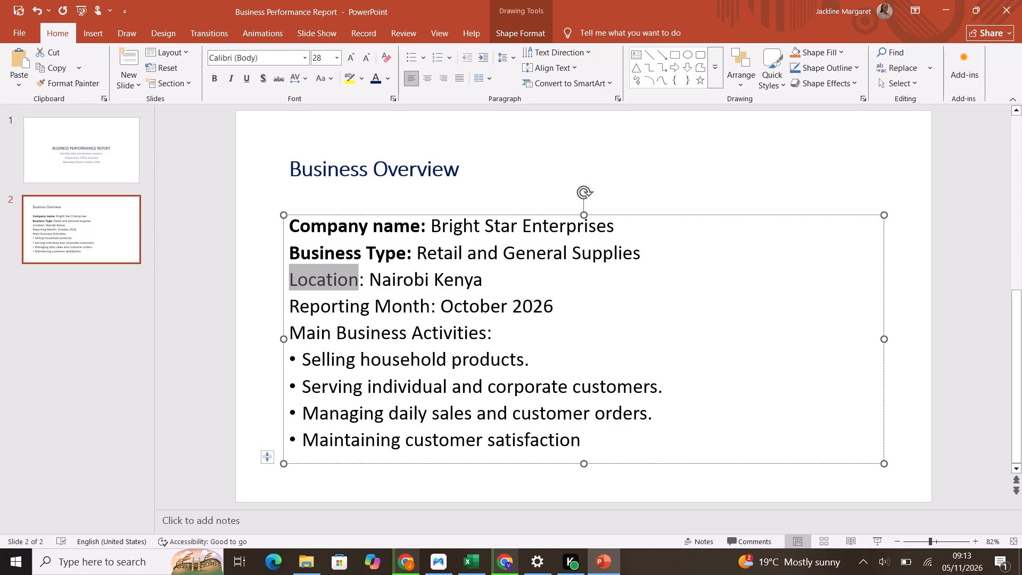
drag(362, 277, 365, 282)
click(376, 260)
drag(292, 310, 308, 307)
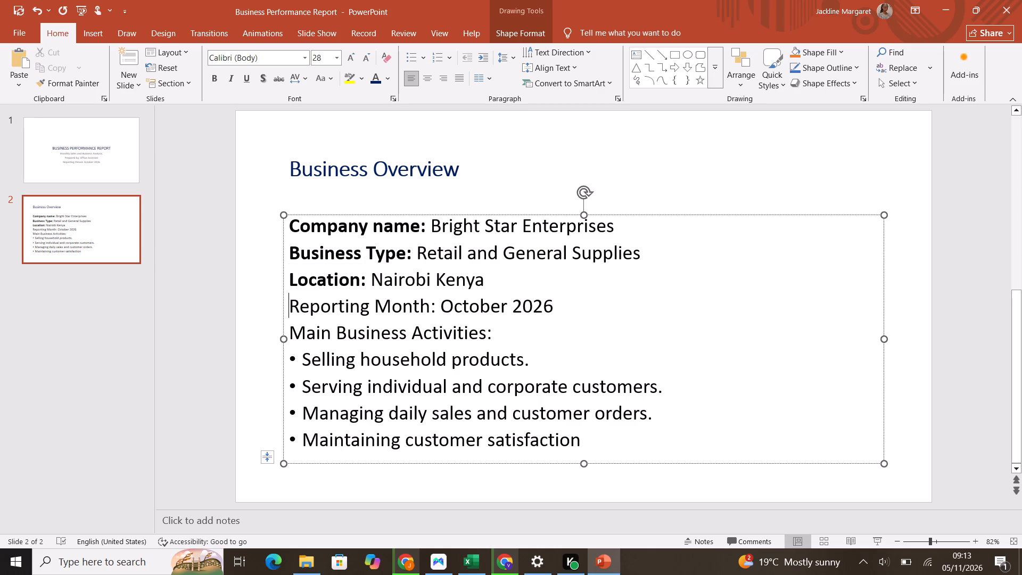
drag(308, 307, 434, 308)
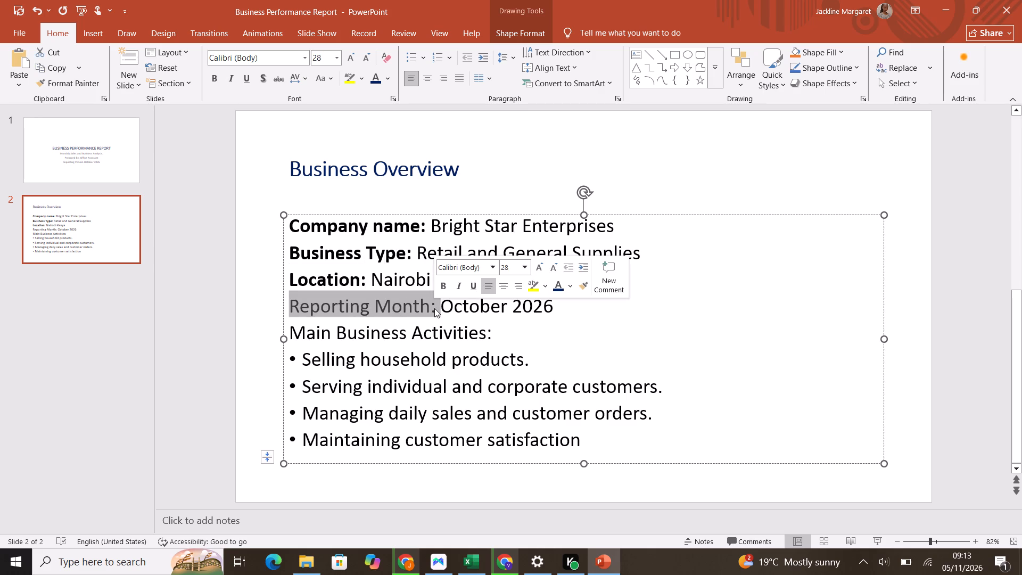
click(442, 286)
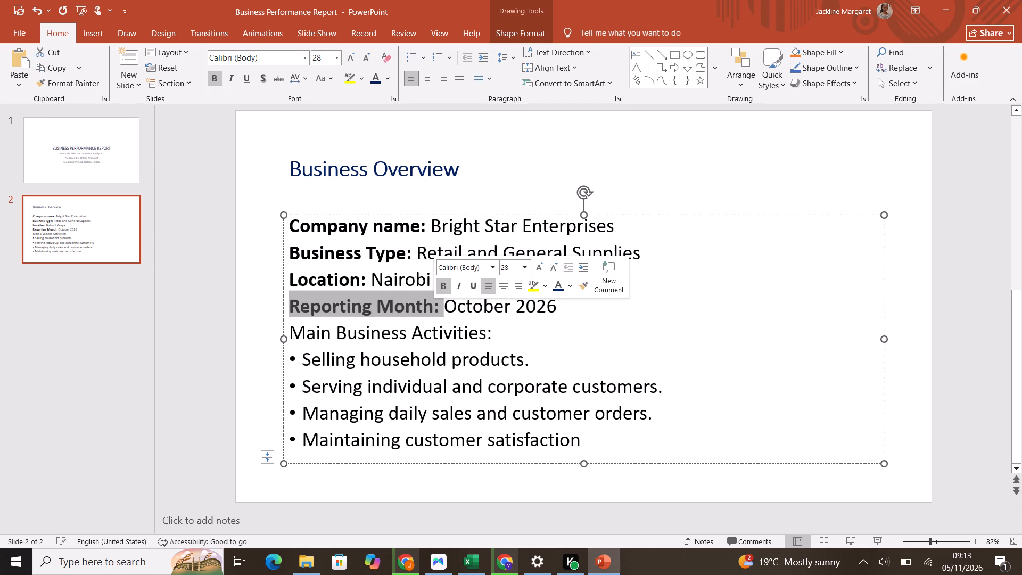
click(363, 257)
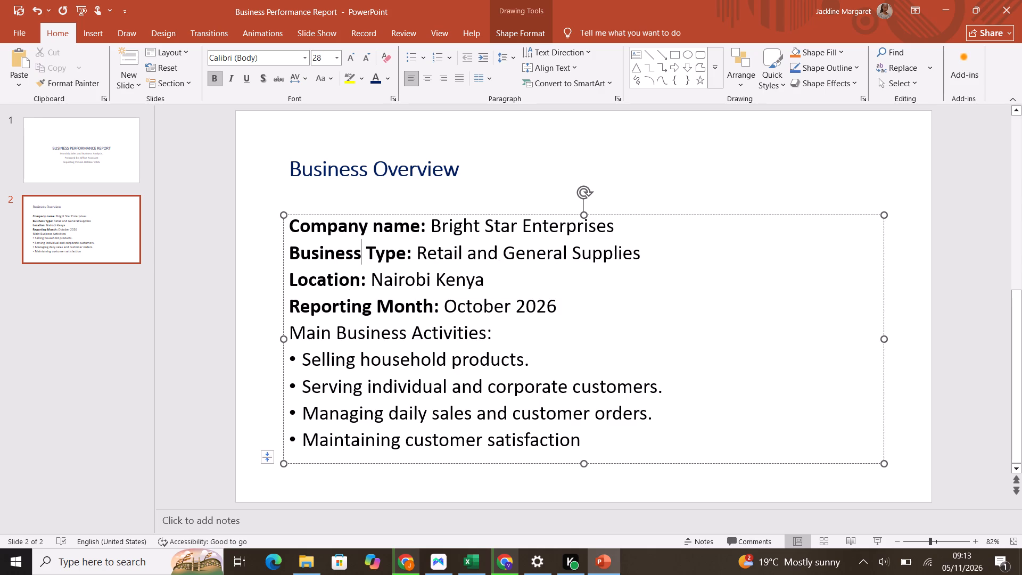
Set the font size of all body text on the Business Overview slide to 20.
drag(287, 228, 647, 417)
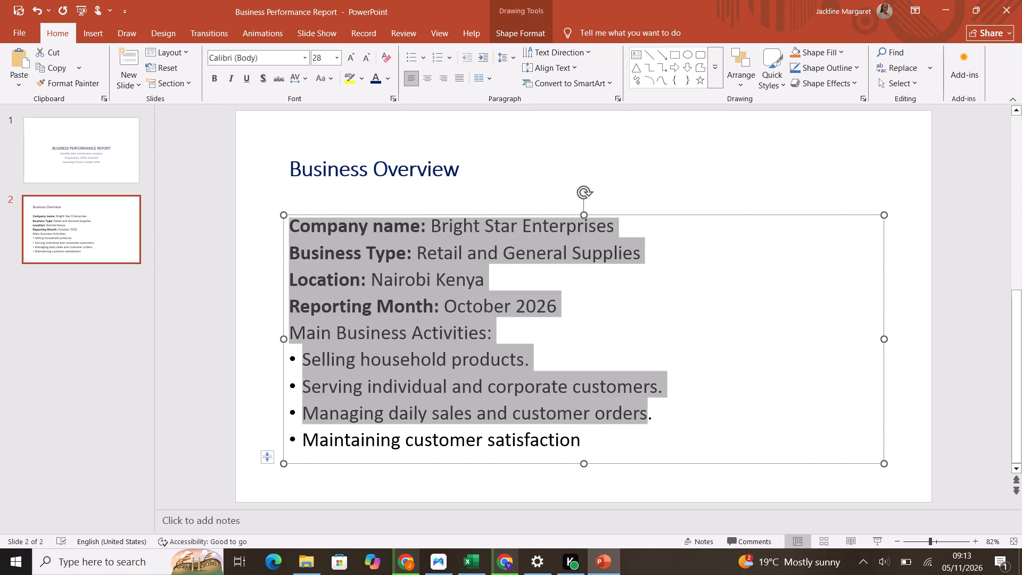
drag(647, 417, 648, 432)
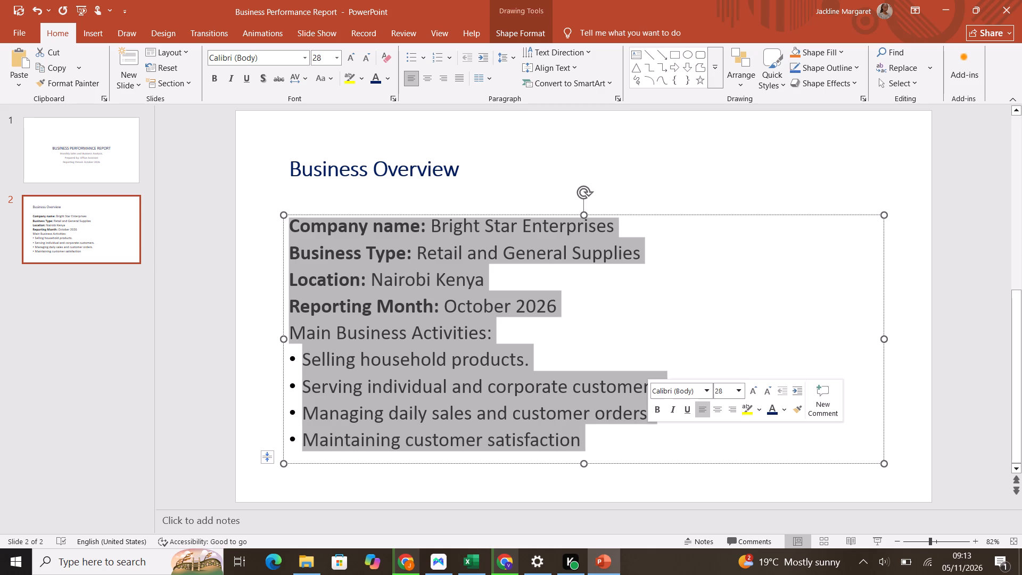
click(737, 389)
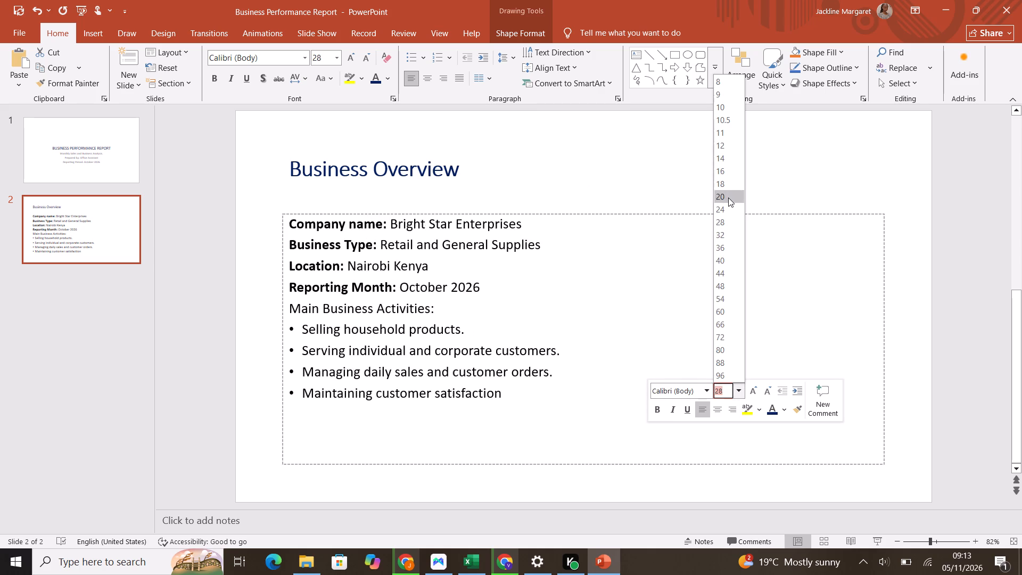
click(728, 198)
click(446, 442)
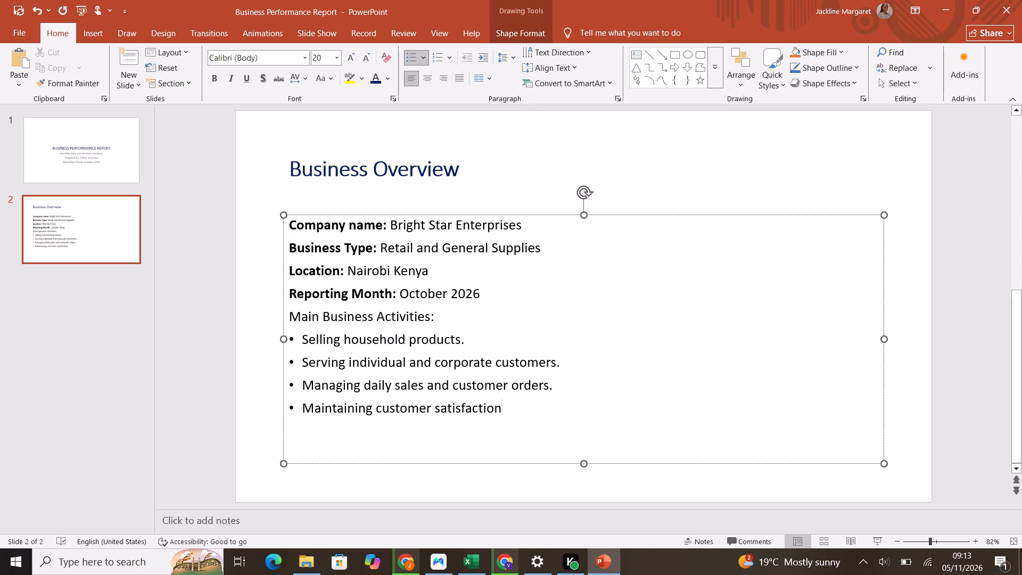
Insert a blank line between the "Reporting Month" line and "Main Business Activities:".
click(487, 292)
key(Return)
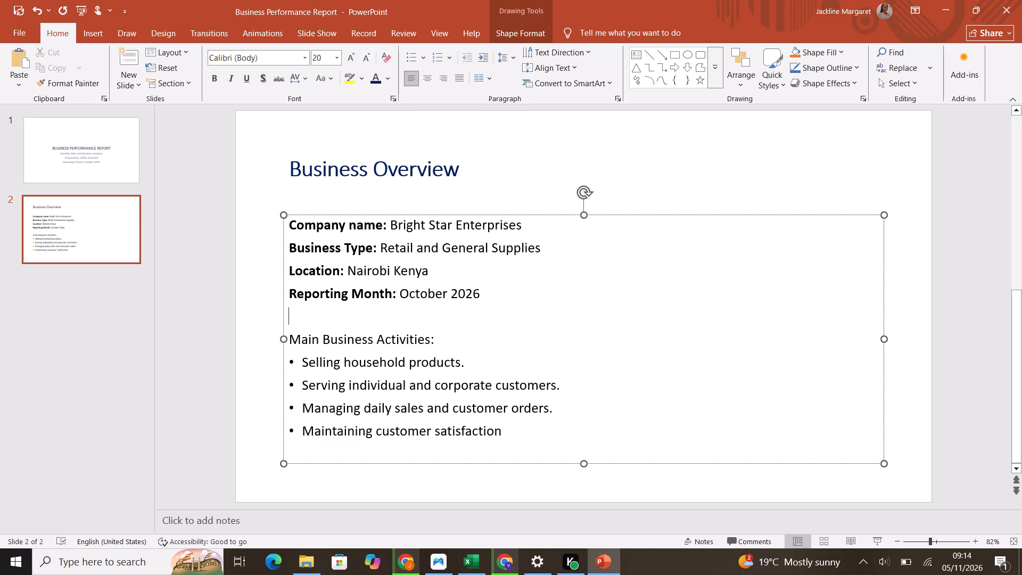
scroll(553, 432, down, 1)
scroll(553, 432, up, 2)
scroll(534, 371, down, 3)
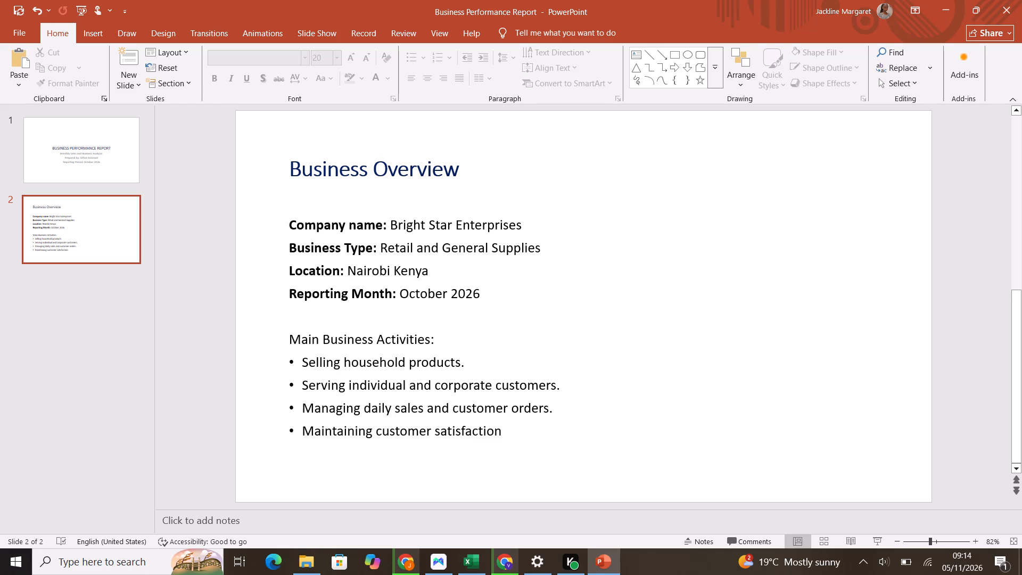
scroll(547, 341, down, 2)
Add a Title and Content slide after the Business Overview slide and title it "Monthly Sales Performance".
click(136, 85)
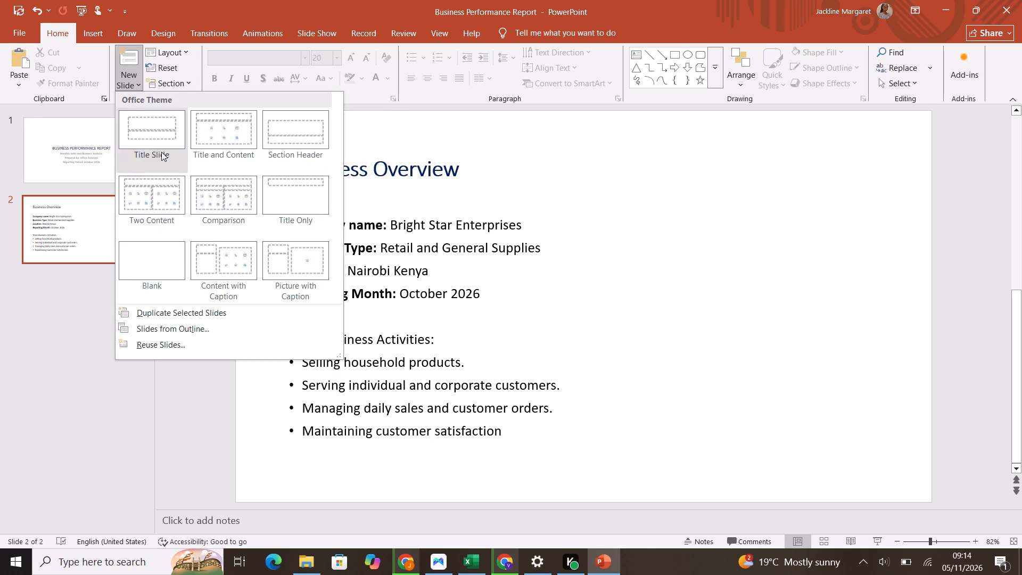
click(211, 137)
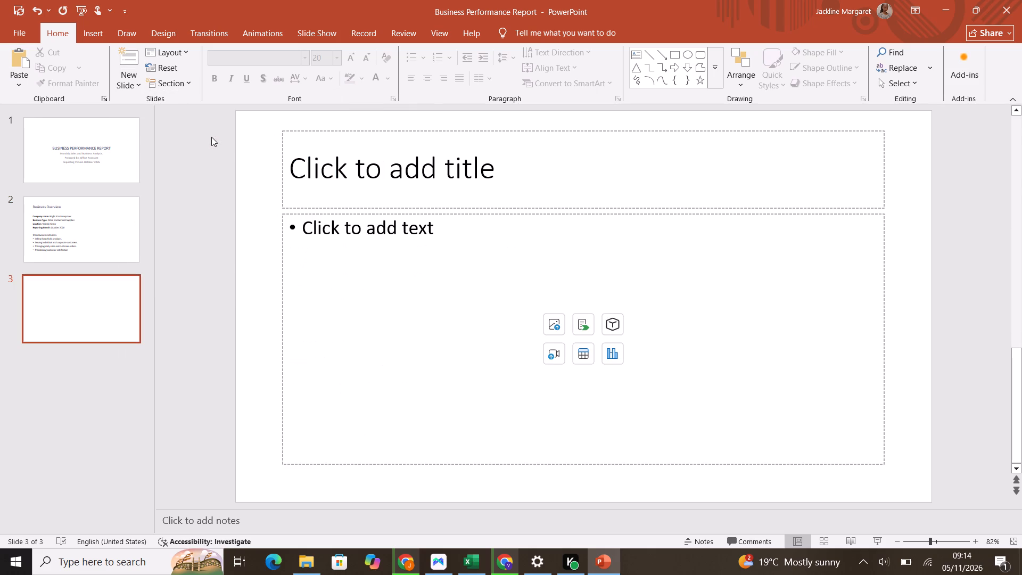
click(372, 187)
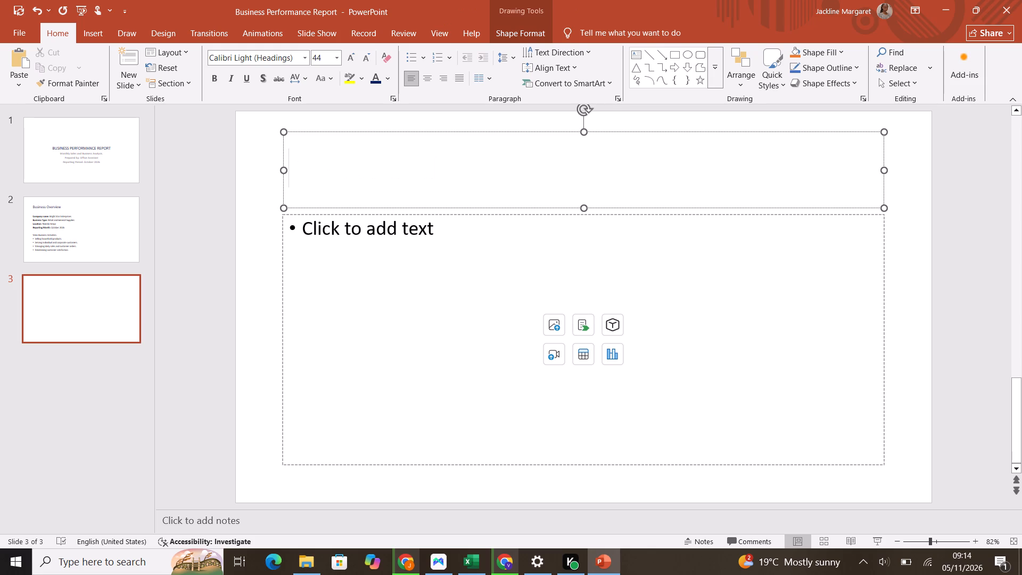
text(onthly)
key(space)
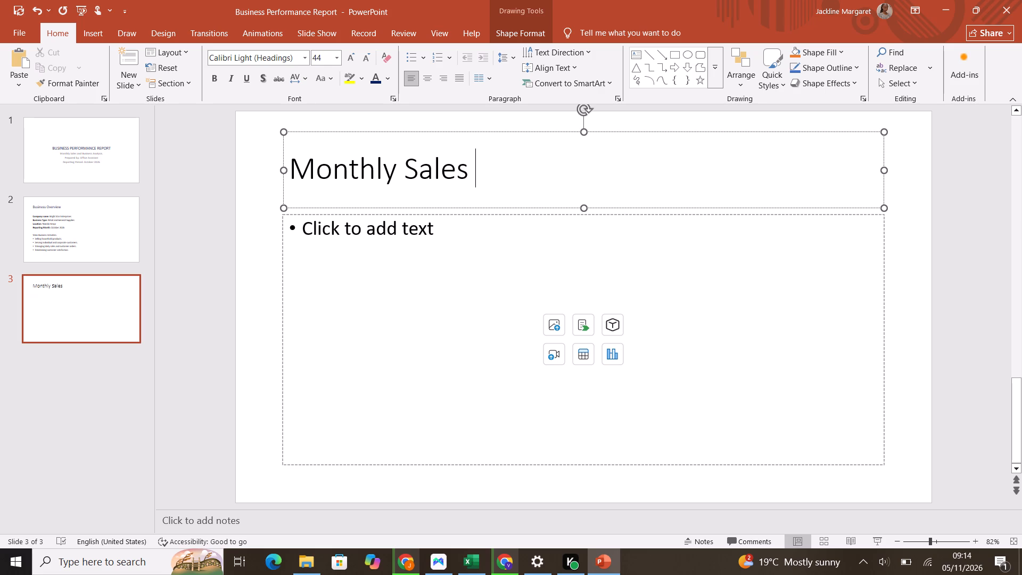
text(erf)
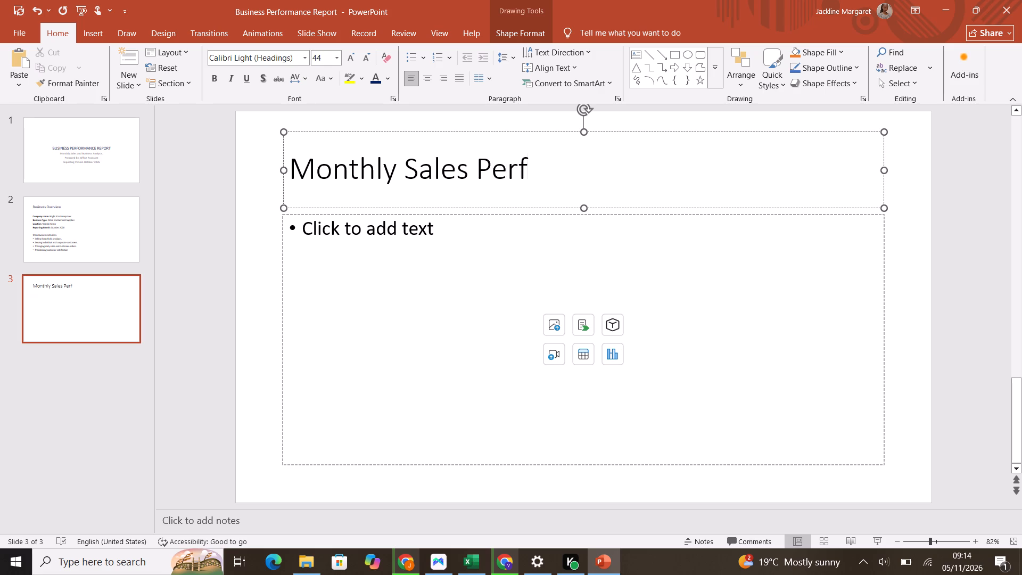
text(ormance)
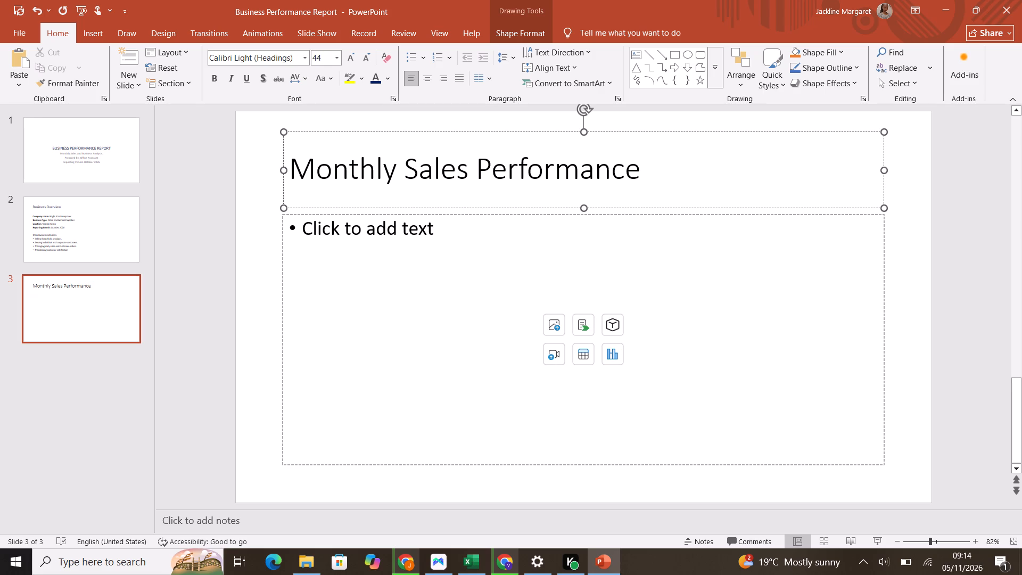
Set the font size of the "Monthly Sales Performance" title to 32.
drag(291, 168, 596, 171)
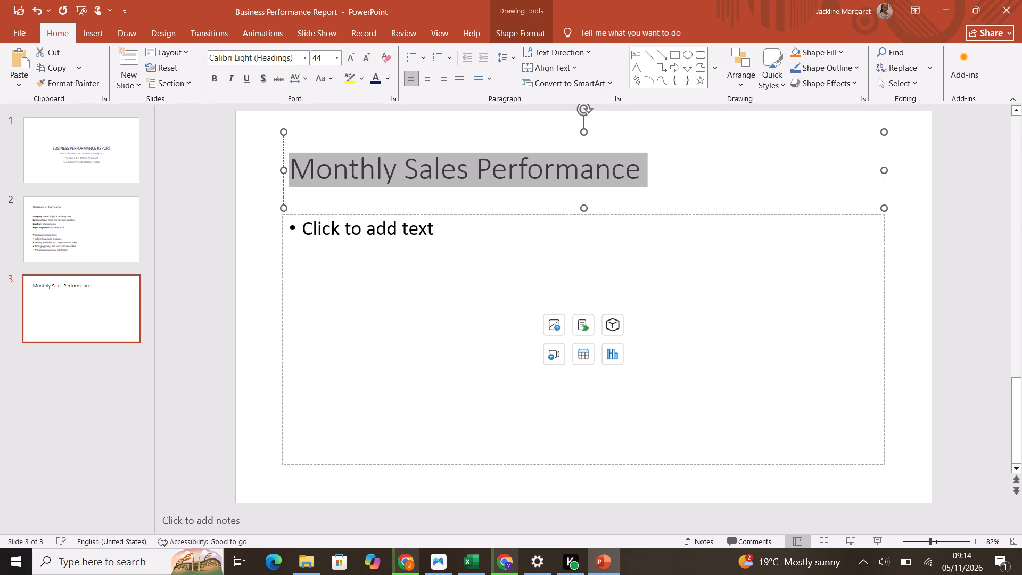
drag(596, 171, 630, 171)
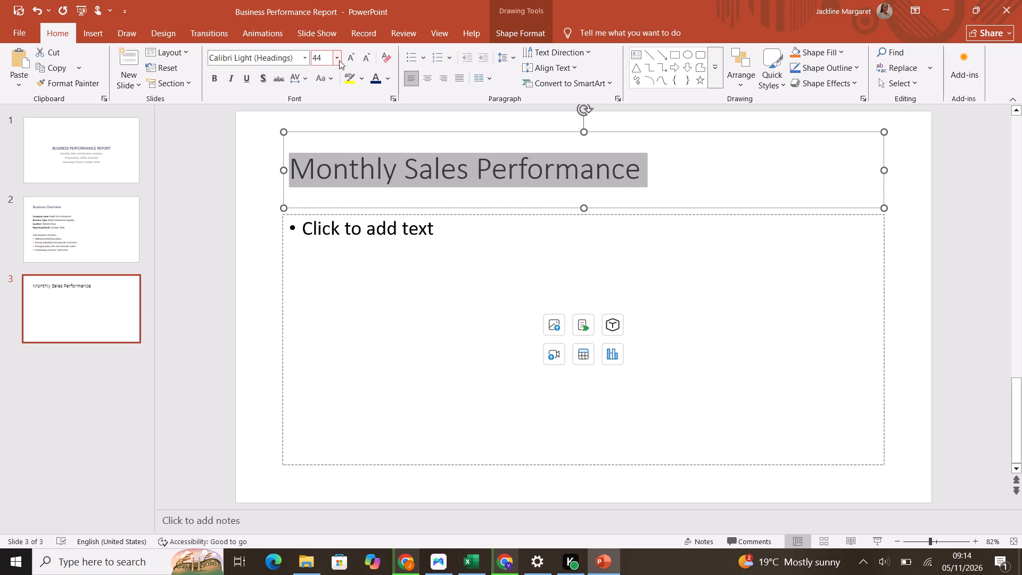
click(337, 59)
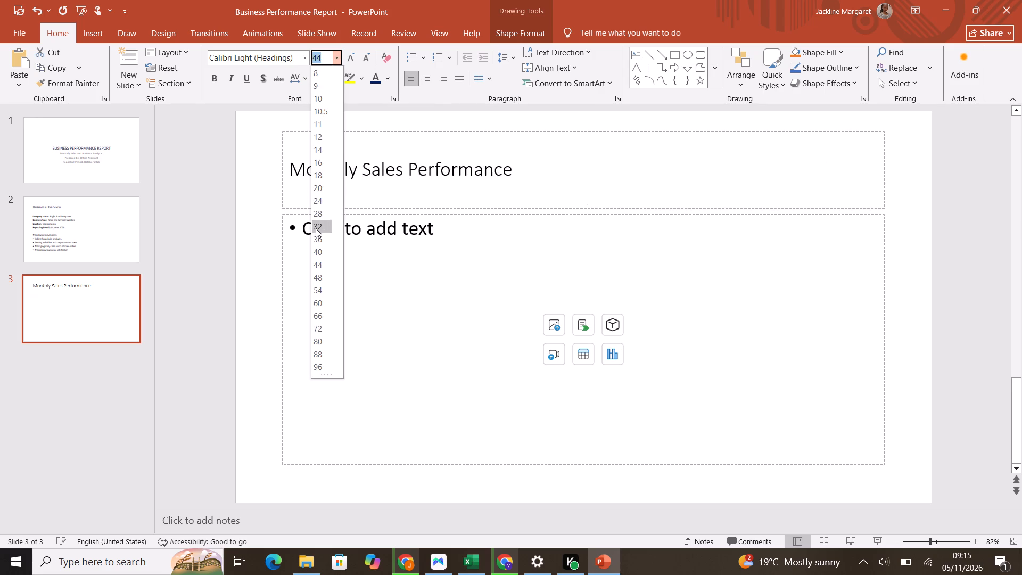
click(316, 228)
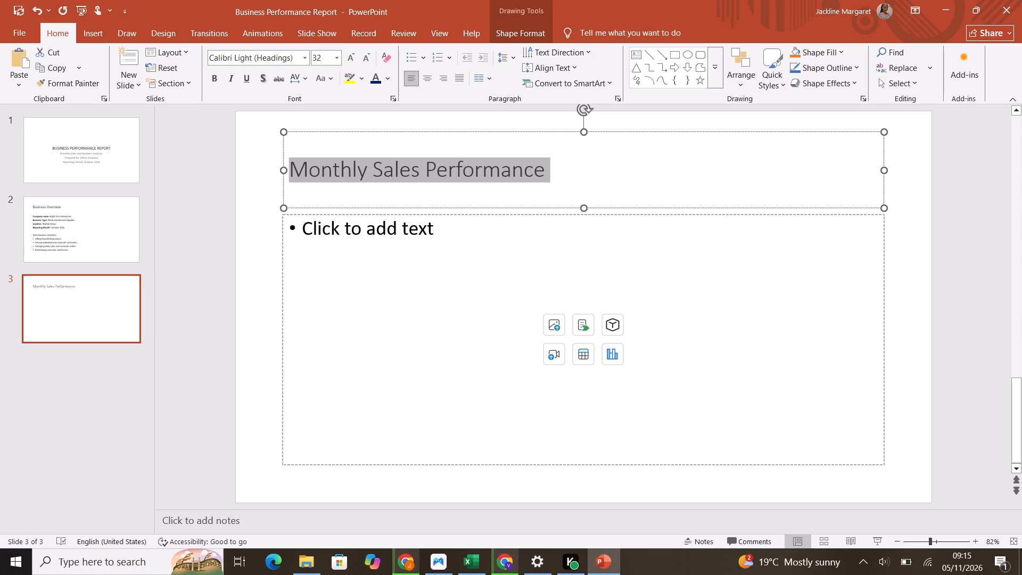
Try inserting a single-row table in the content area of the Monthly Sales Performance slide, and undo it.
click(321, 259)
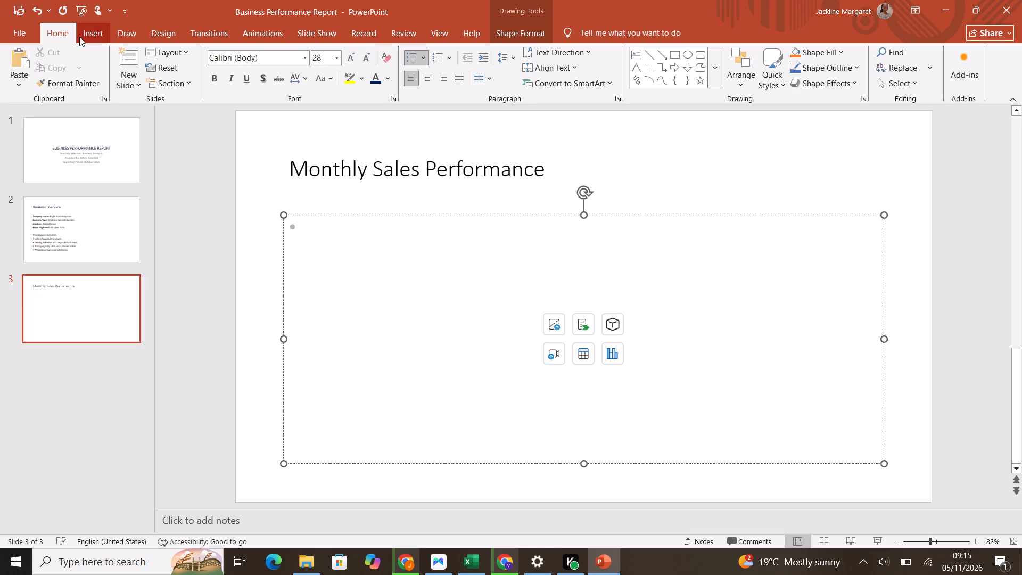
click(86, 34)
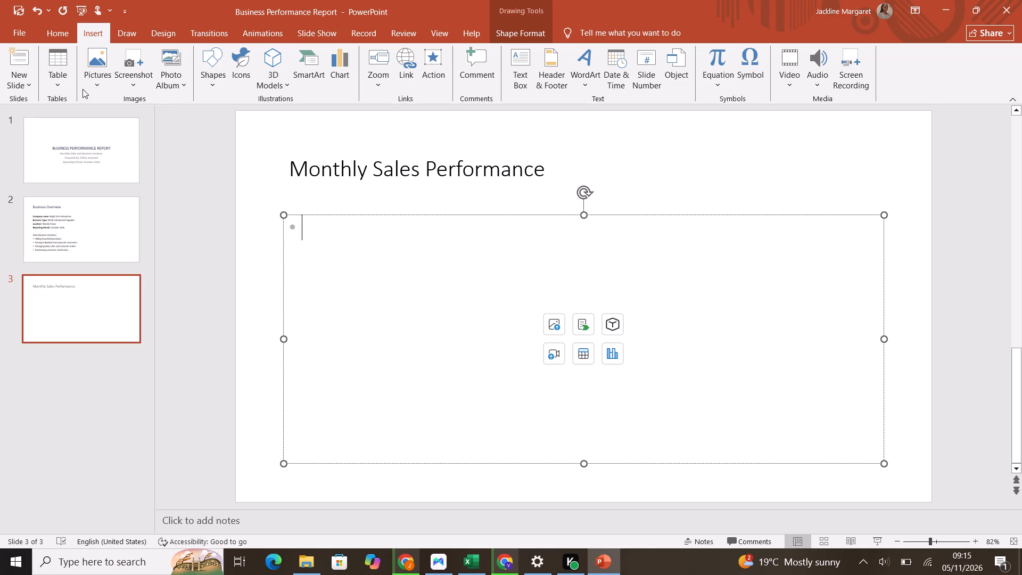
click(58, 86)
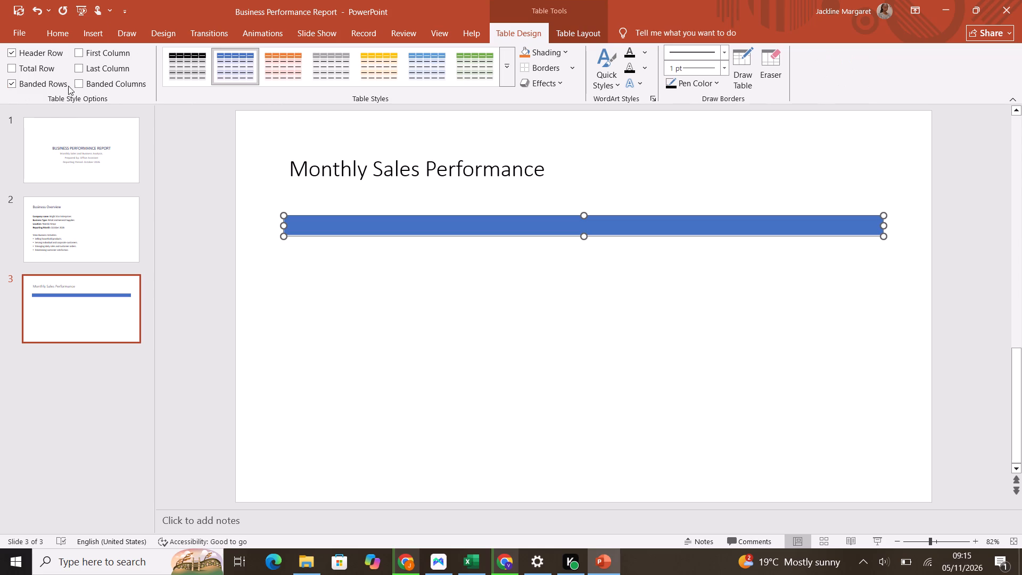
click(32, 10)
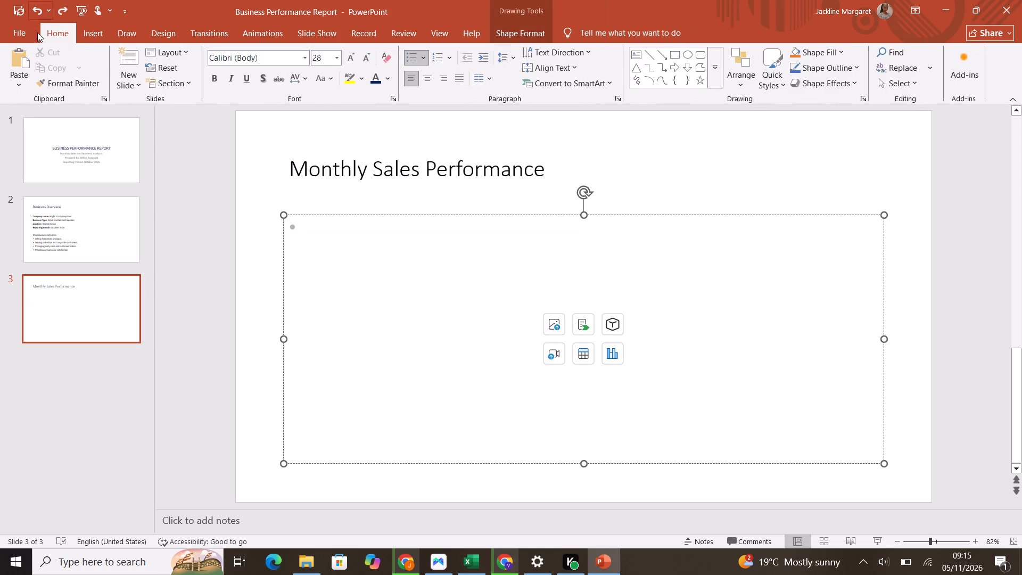
Insert a table in the content area of the Monthly Sales Performance slide.
click(90, 31)
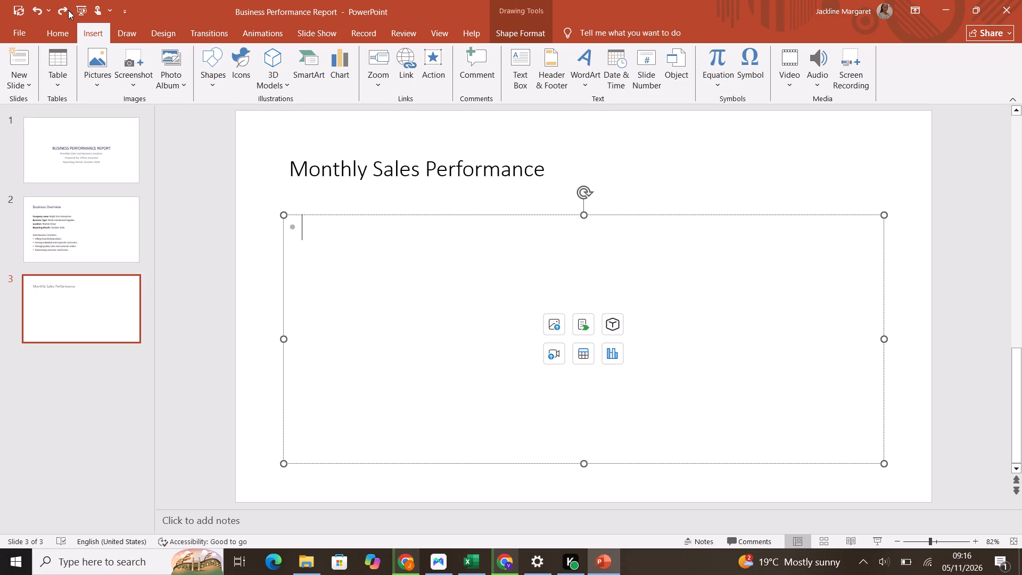
click(57, 85)
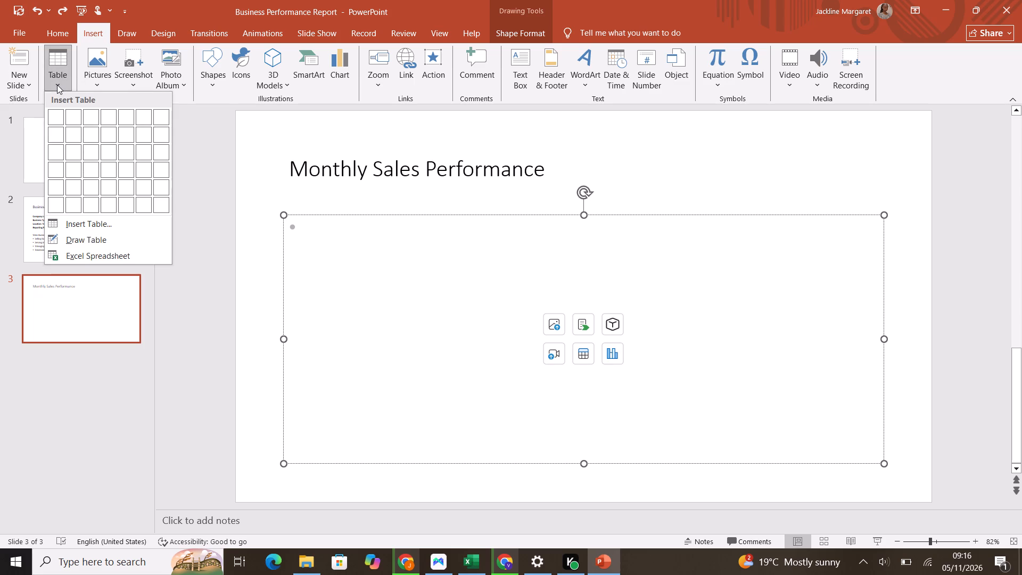
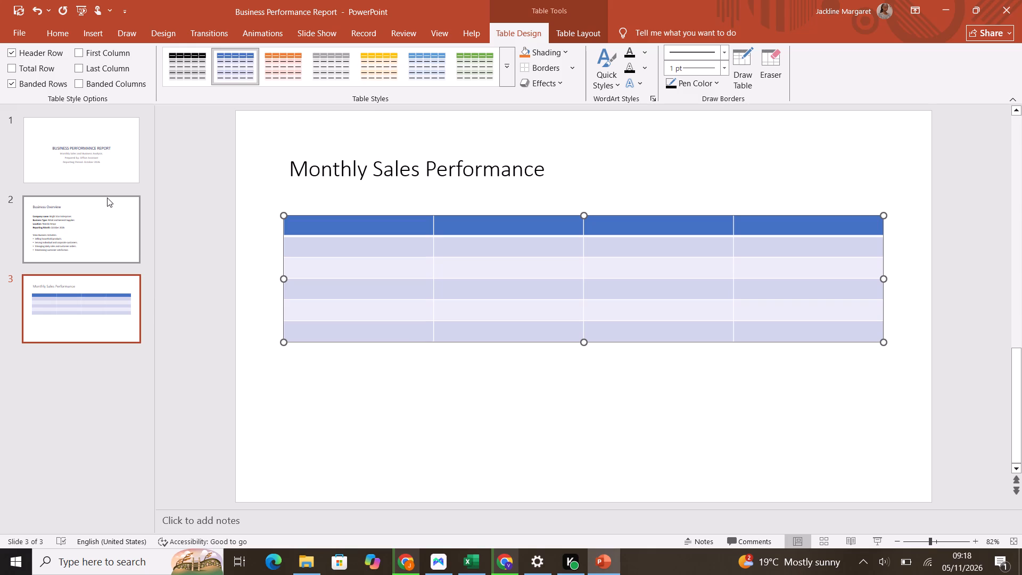
Enter "Products" and "Units Sold" as the first two column headers of the table.
click(323, 226)
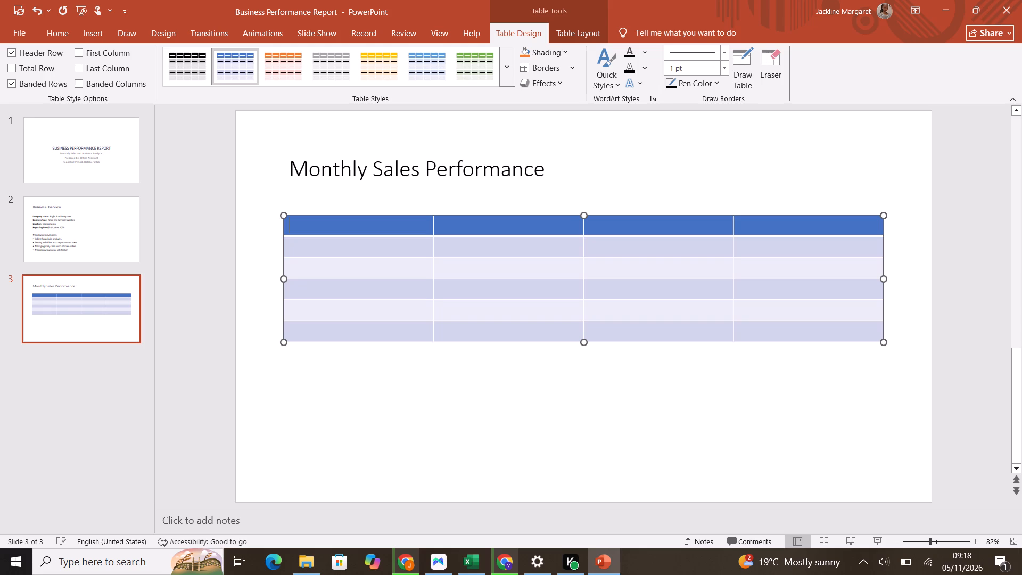
key(p)
key(r)
text(oducts)
click(473, 245)
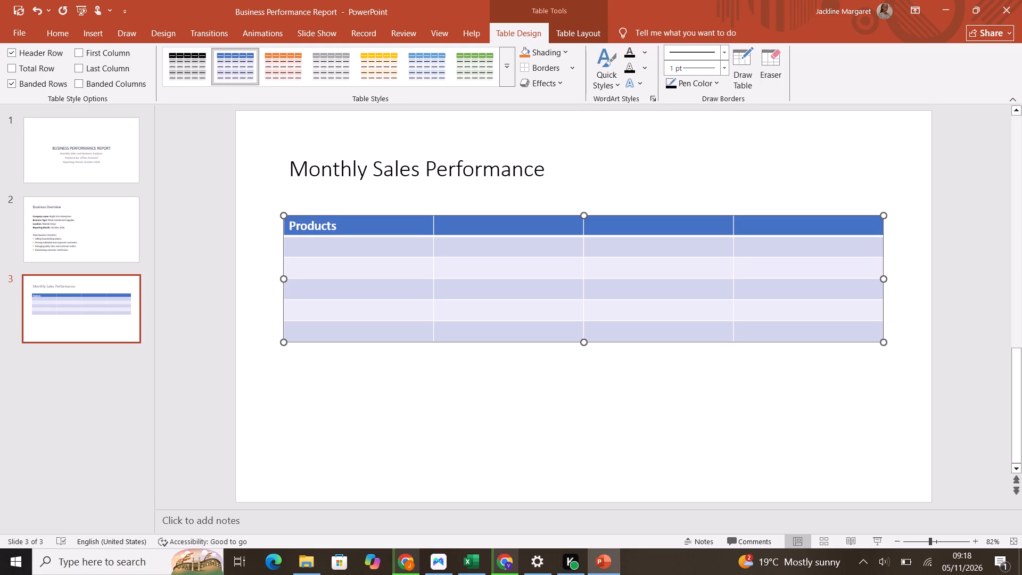
click(474, 232)
text(old)
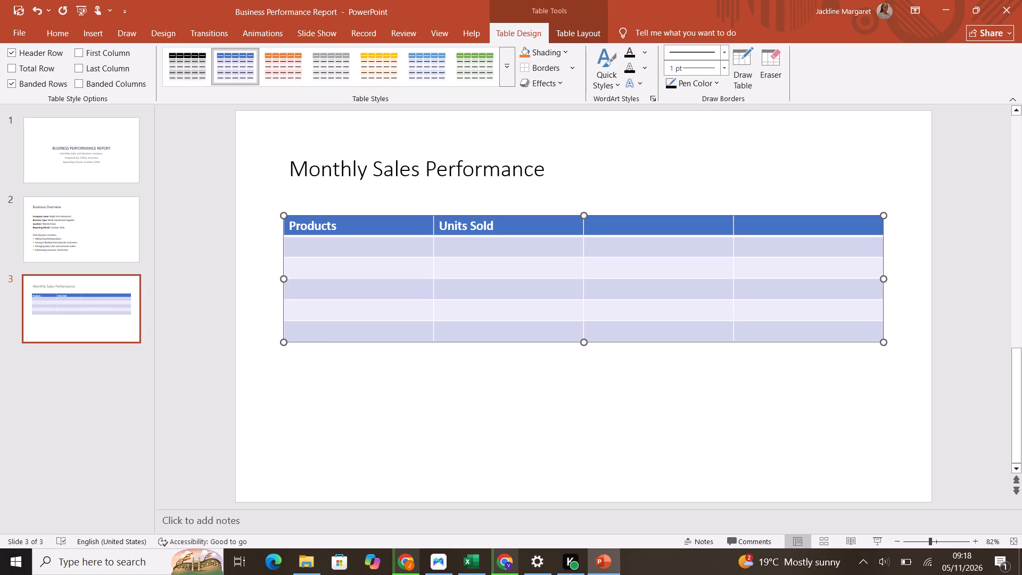
Enter "Unit Price (KES)" as the third column header of the table.
click(608, 229)
key(u)
text(nit)
key(space)
text(rice)
key(space)
key(shift+parenleft)
text(KES)
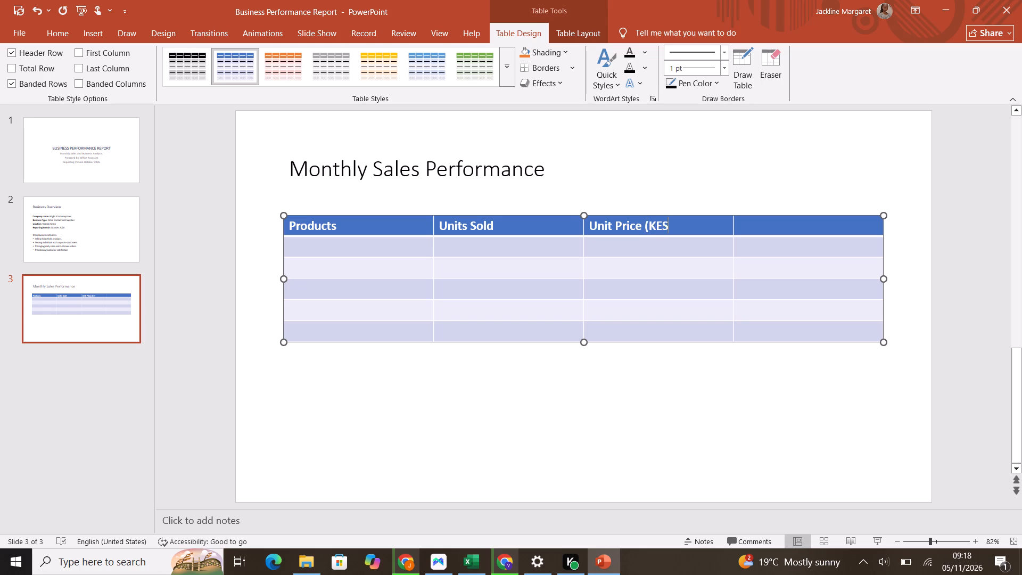
key(shift+parenright)
Enter "Total Sales (KES)" as the fourth column header of the table.
click(746, 230)
key(t)
key(BackSpace)
key(t)
text(tal)
key(space)
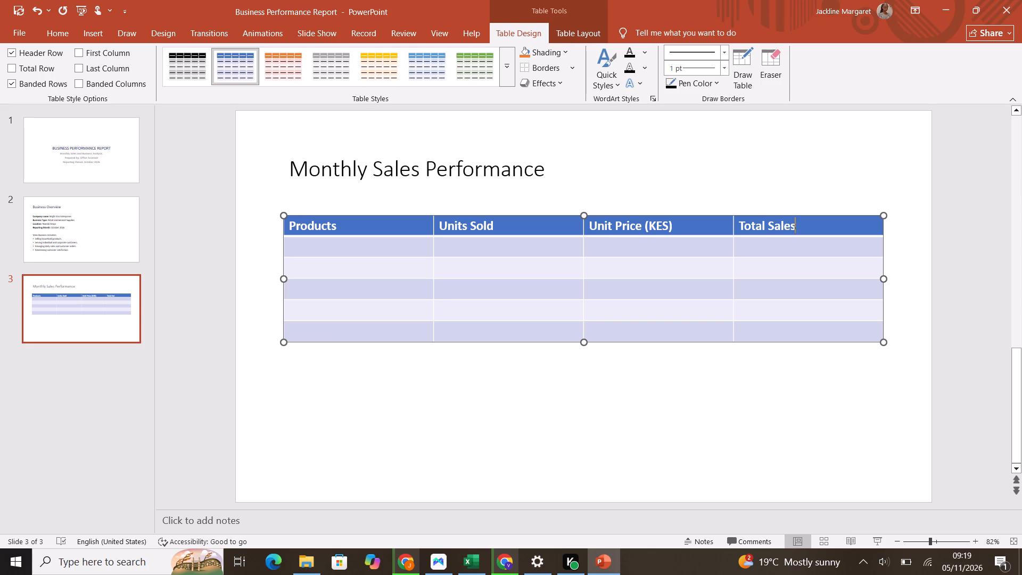
key(shift+parenleft)
text(KES)
key(shift+parenright)
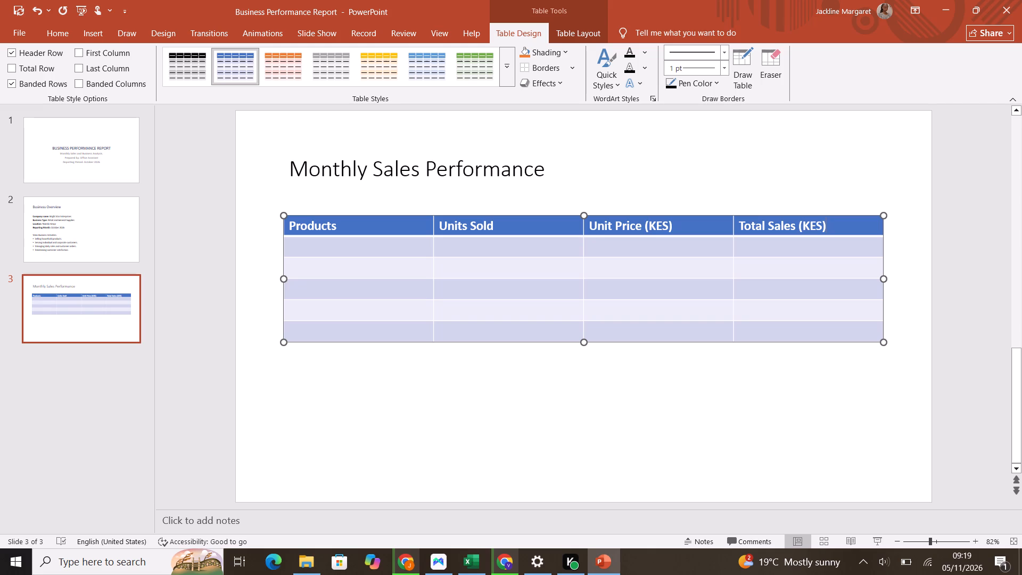
Fill the Products column with Laptops, Phones, Tablets, Printers and Accessories, one per row.
click(361, 246)
text(apt)
text(ops)
key(Return)
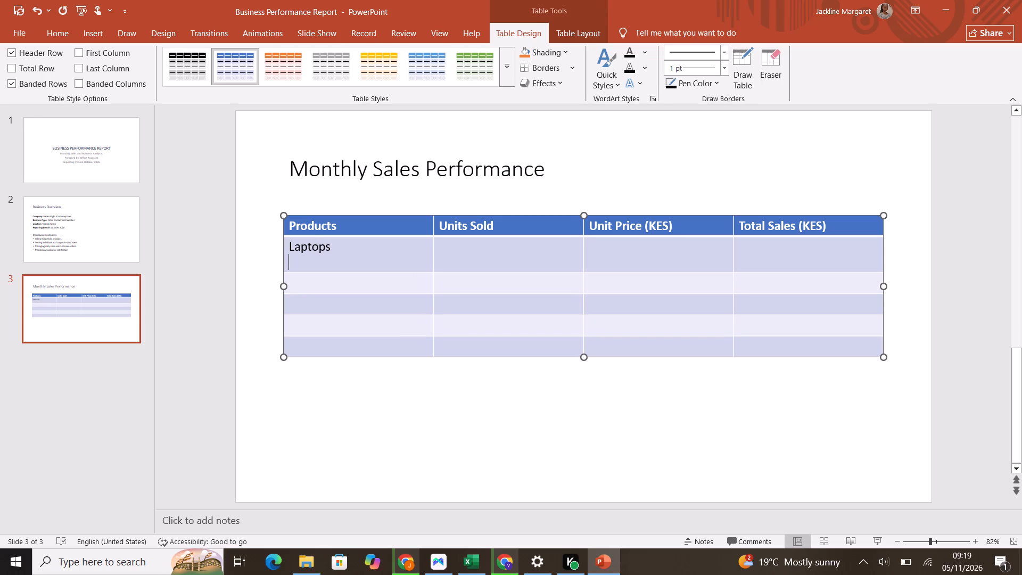
key(BackSpace)
click(340, 276)
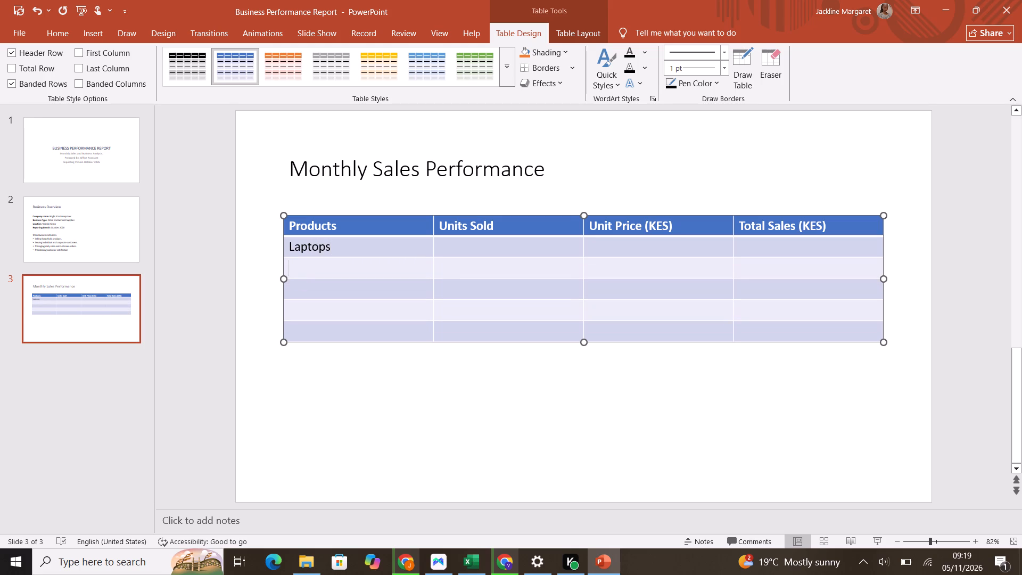
text(hones)
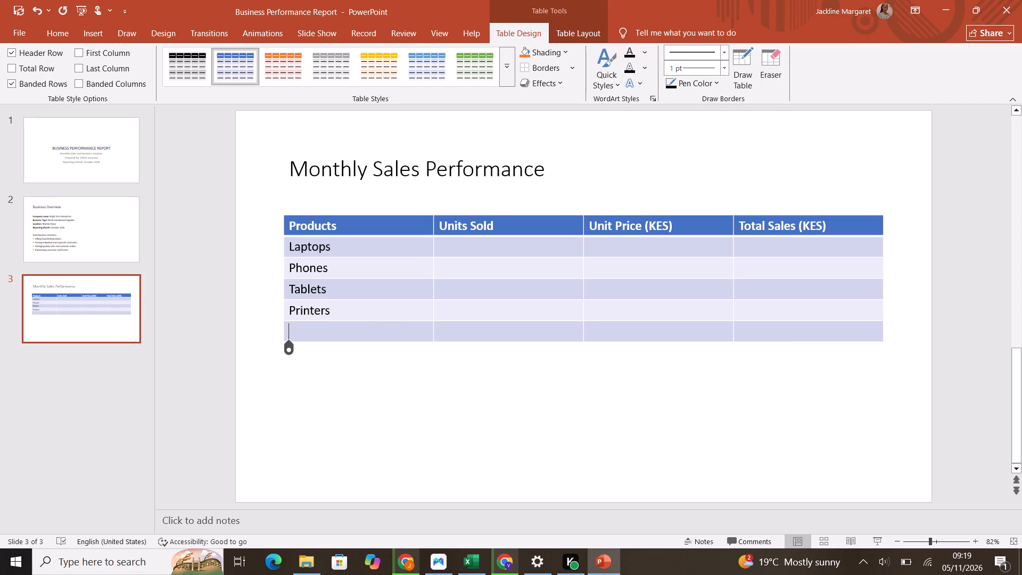
text(ccessor)
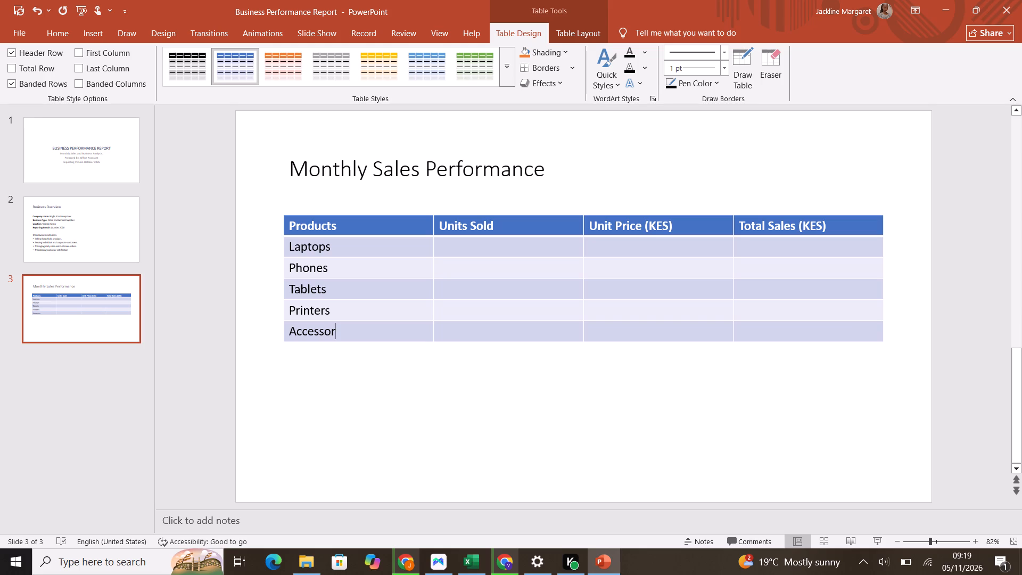
text(ies)
Fill the Units Sold column with 12, 25, 15, 10 and 40 from Laptops down to Accessories.
click(466, 249)
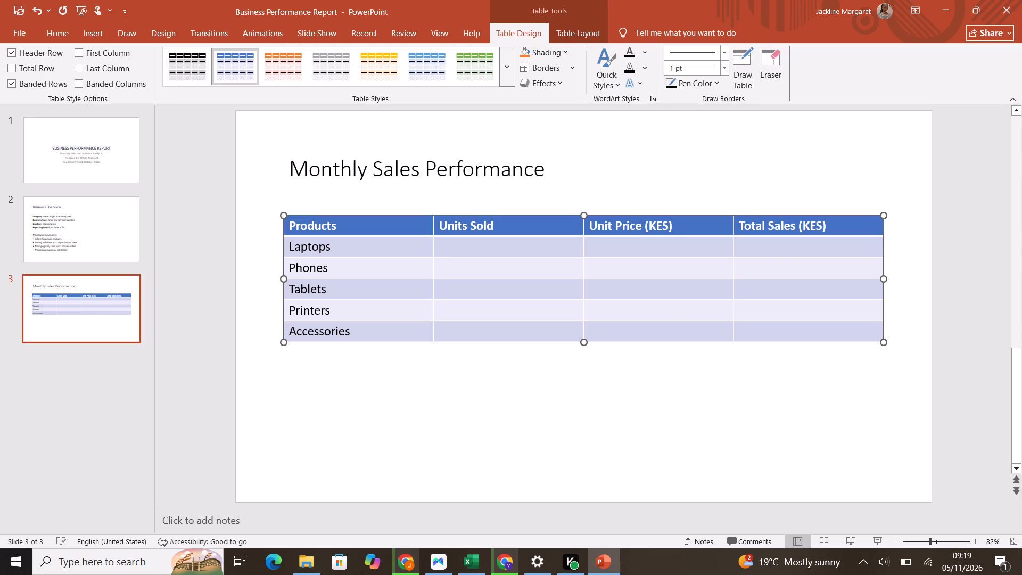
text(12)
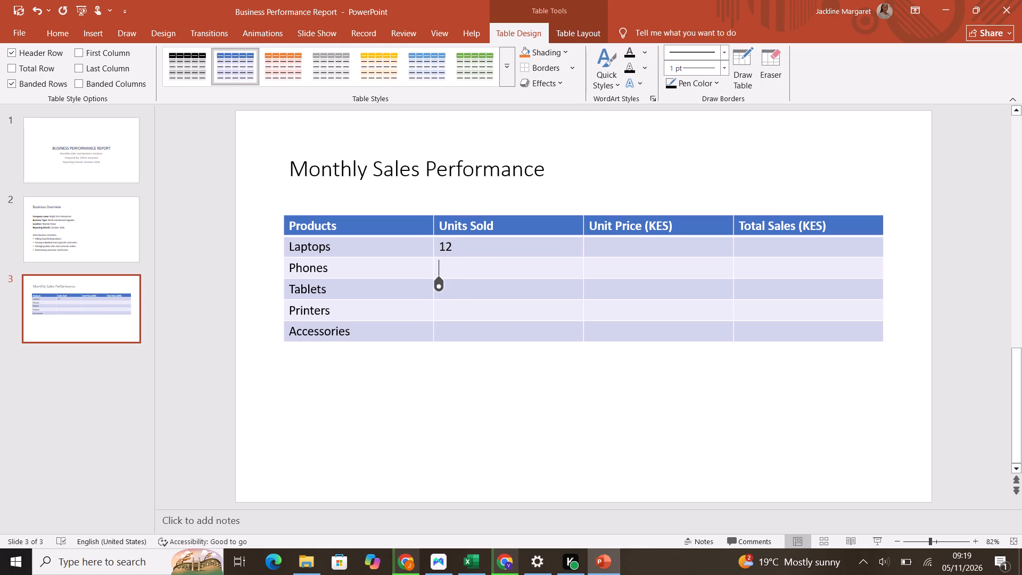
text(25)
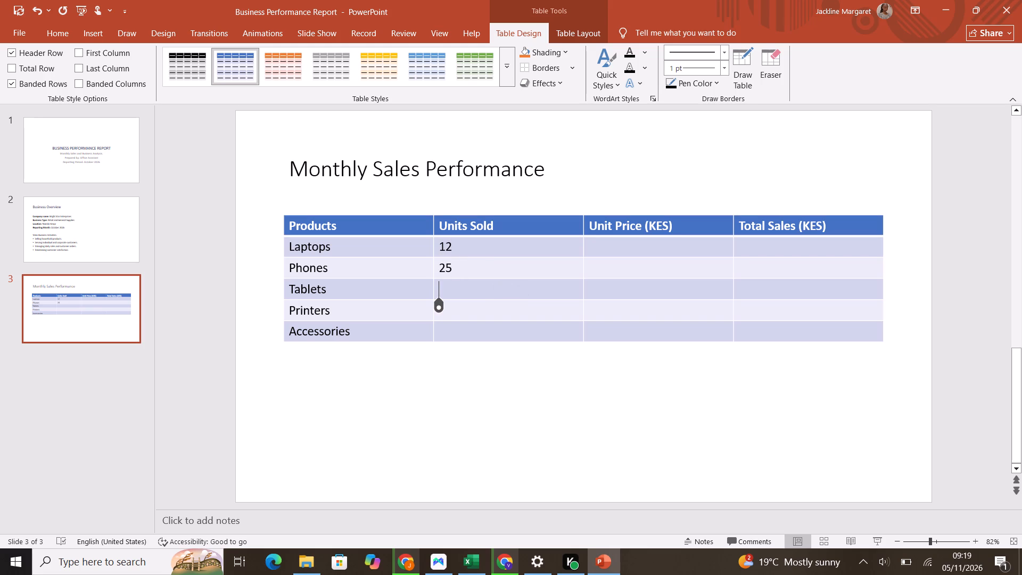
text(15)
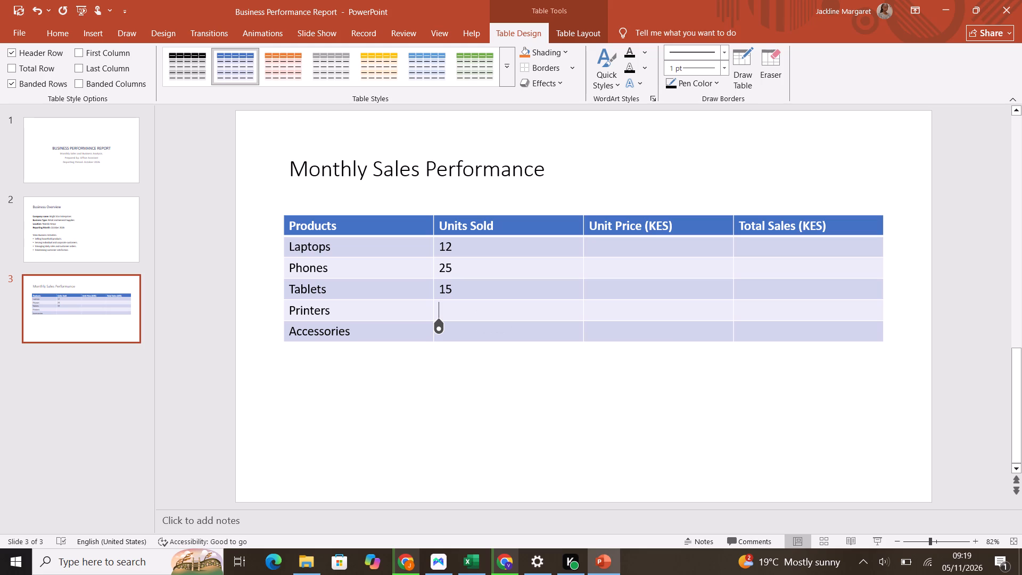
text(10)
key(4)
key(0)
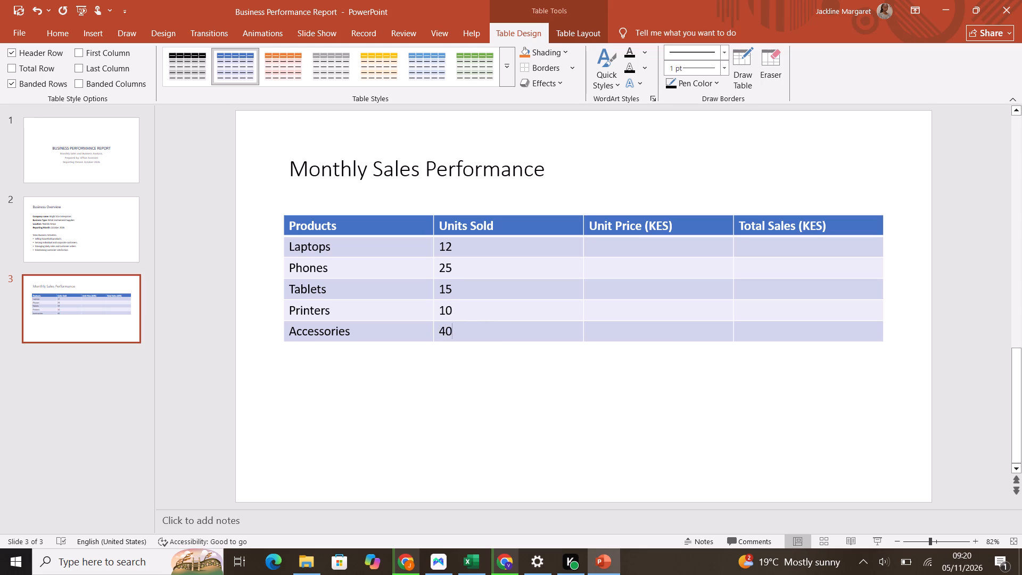
Fill the Unit Price (KES) column with 65,000, 20,000, 30,000 and 18,000 from Laptops down to Printers.
click(641, 250)
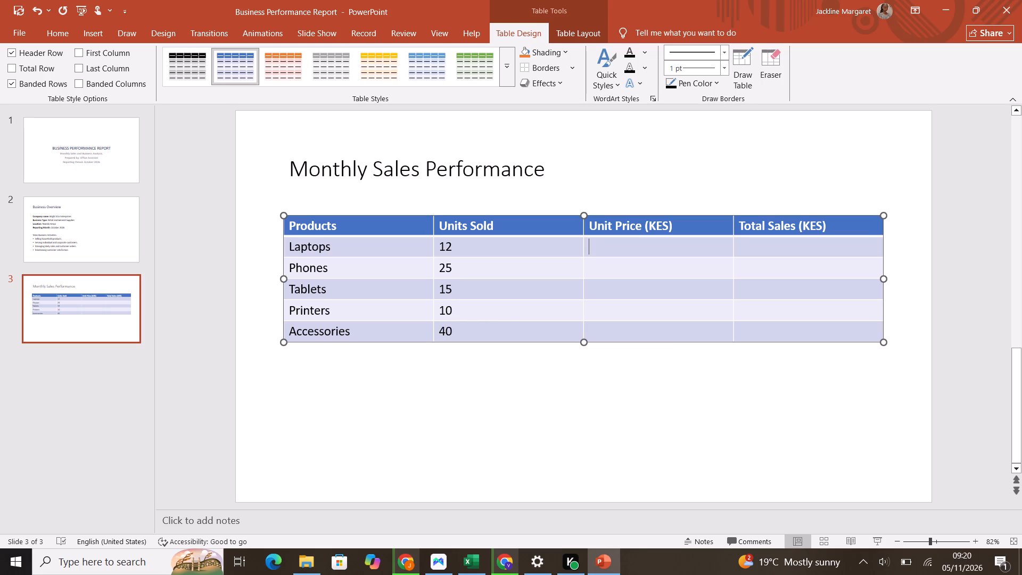
text(65)
text(000)
key(BackSpace)
key(BackSpace)
key(BackSpace)
key(comma)
text(000)
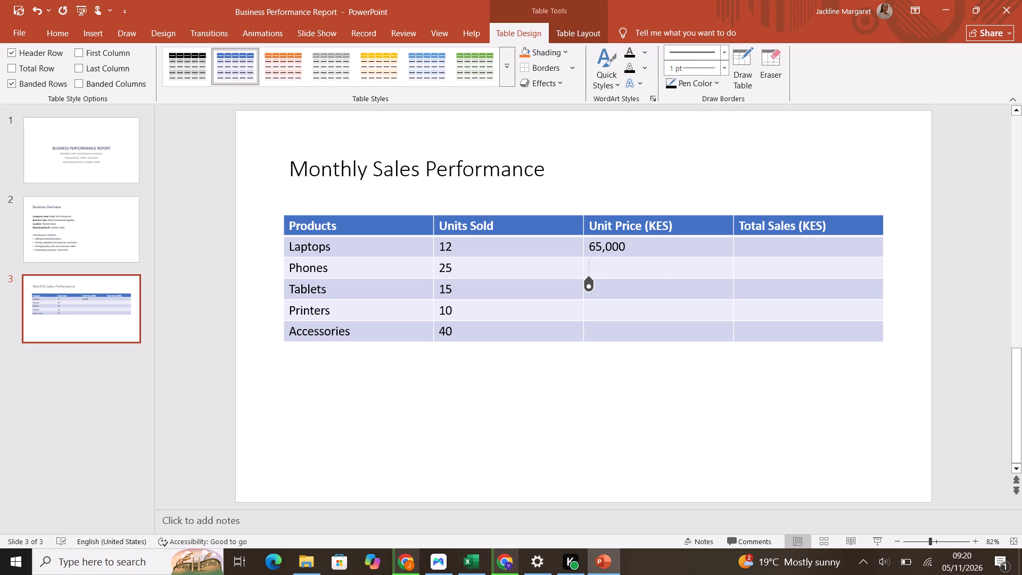
text(20,000)
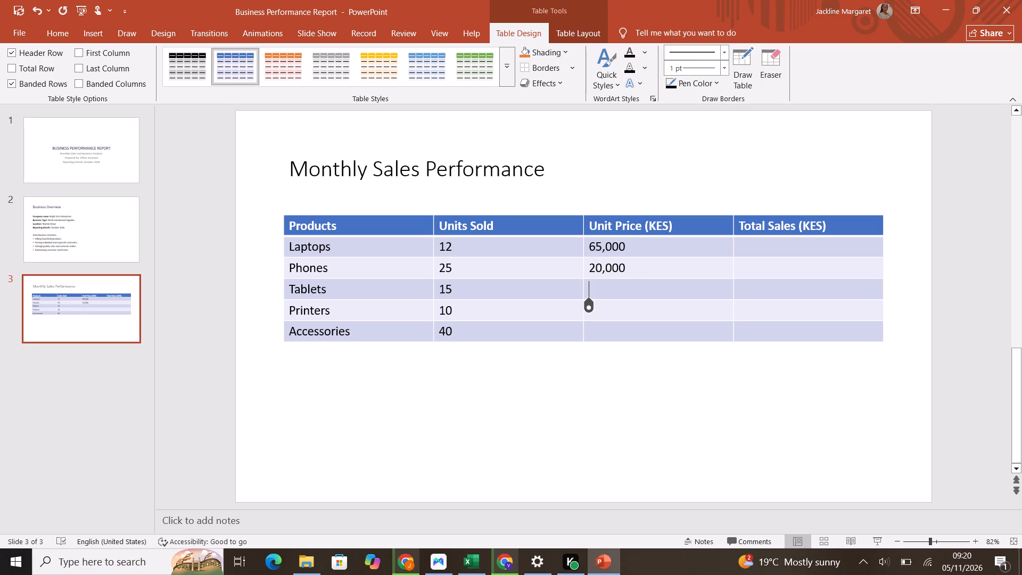
key(4)
key(BackSpace)
text(30,000)
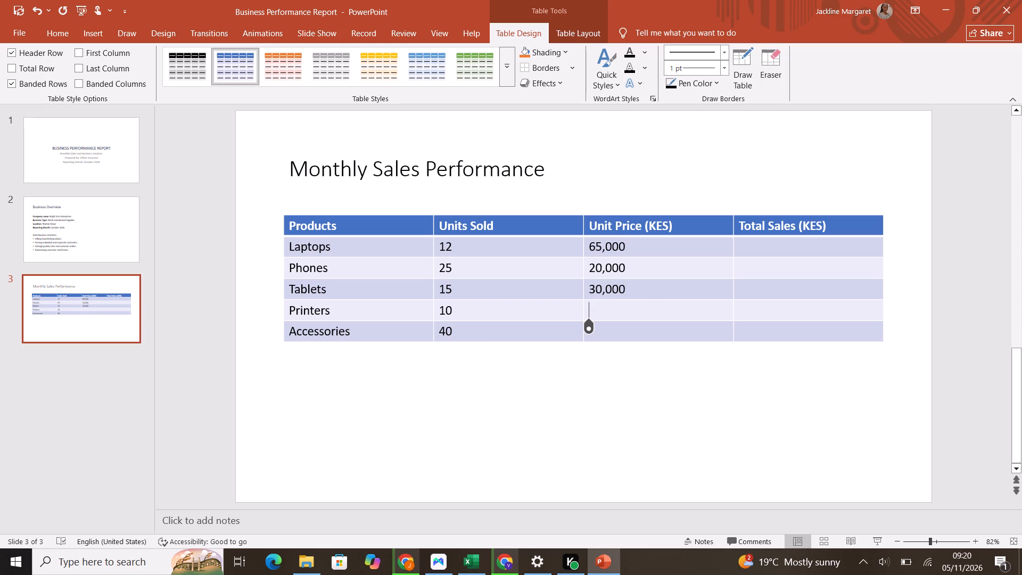
text(18,000)
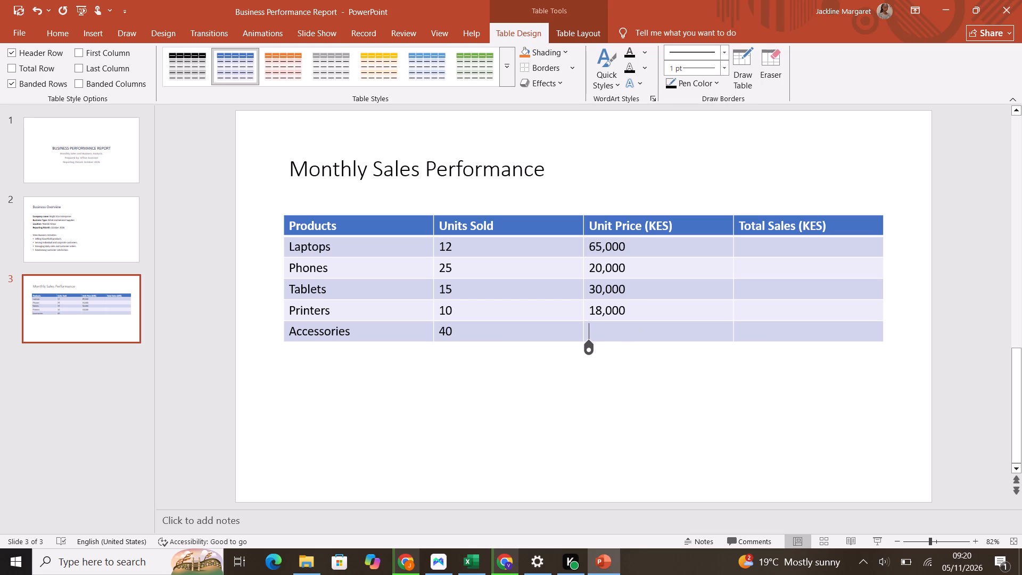
Enter 2,000 as the unit price for Accessories, keeping the Laptops price at 65,000.
click(641, 250)
key(2)
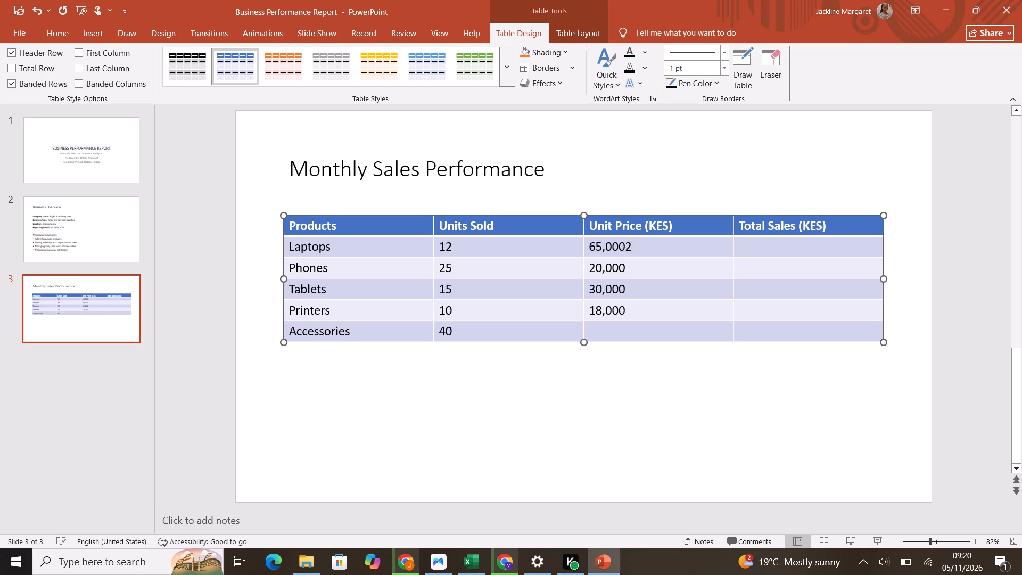
text(,000)
key(BackSpace)
key(BackSpace)
key(BackSpace)
key(BackSpace)
key(BackSpace)
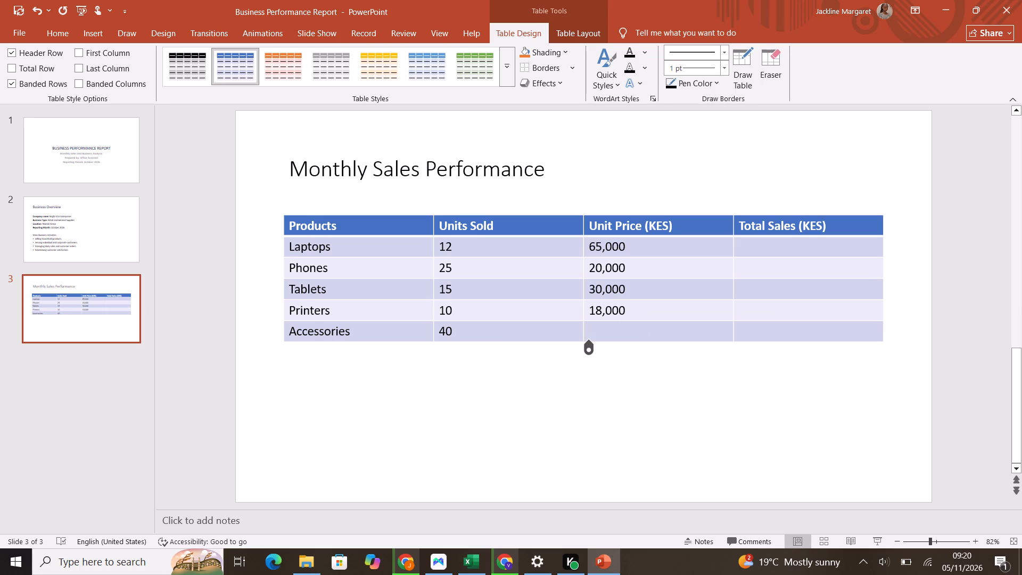
text(2,000)
Fill the Total Sales (KES) column with 780,000, 500,000, 450,000, 180,000 and 80,000 from Laptops down to Accessories.
click(762, 254)
text(780,000)
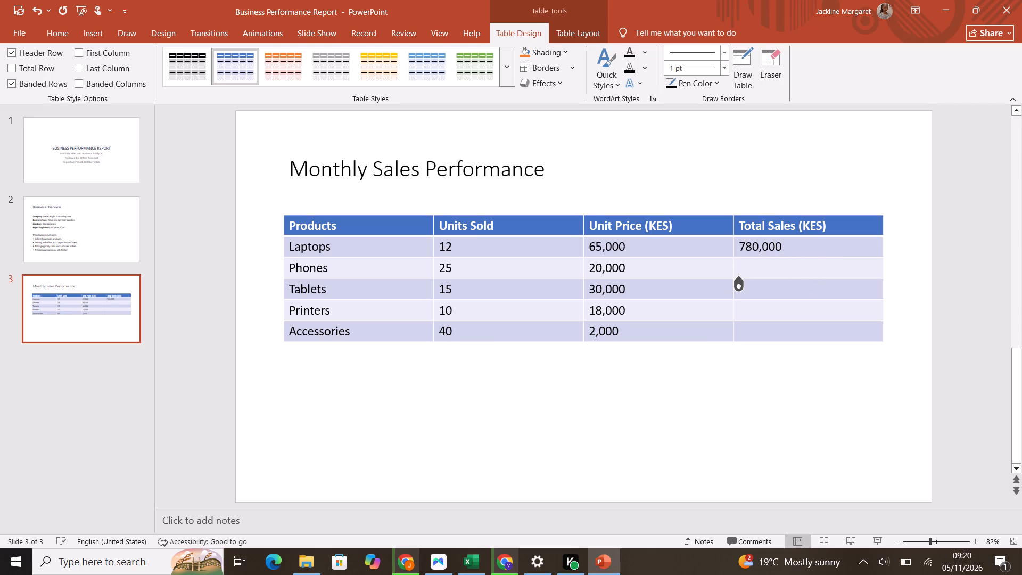
text(500,000)
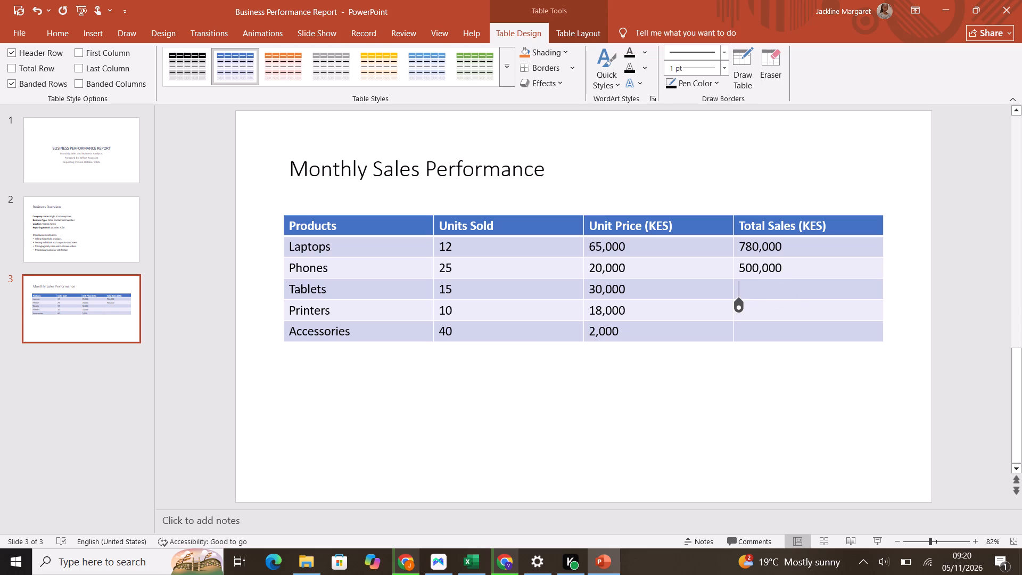
text(450,000)
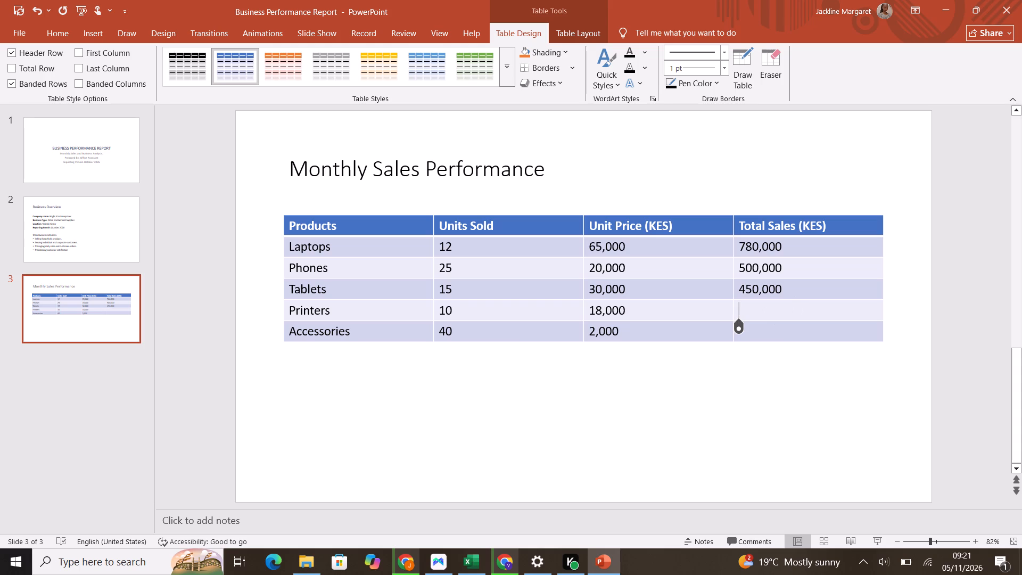
text(180,000)
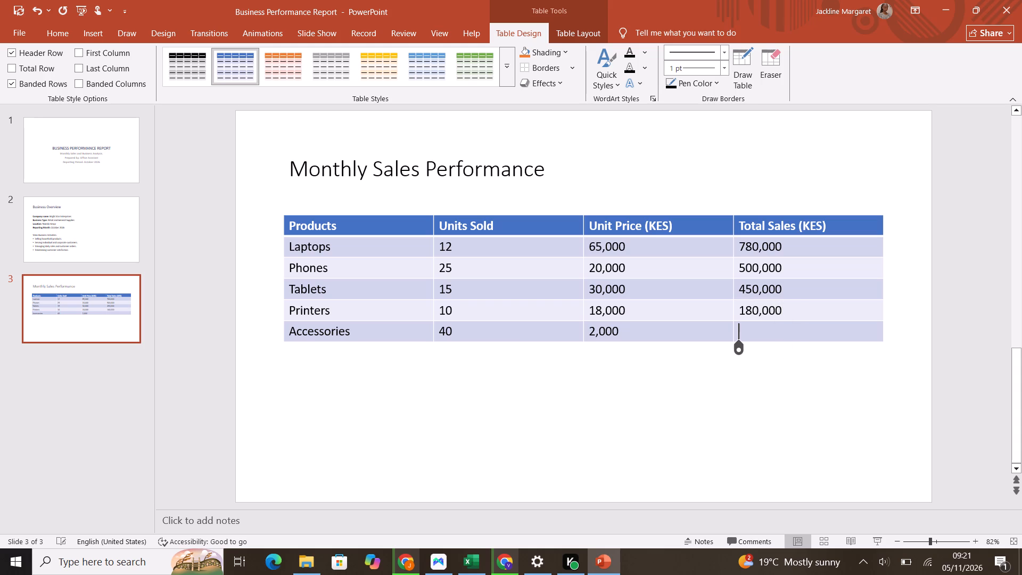
text(80,000)
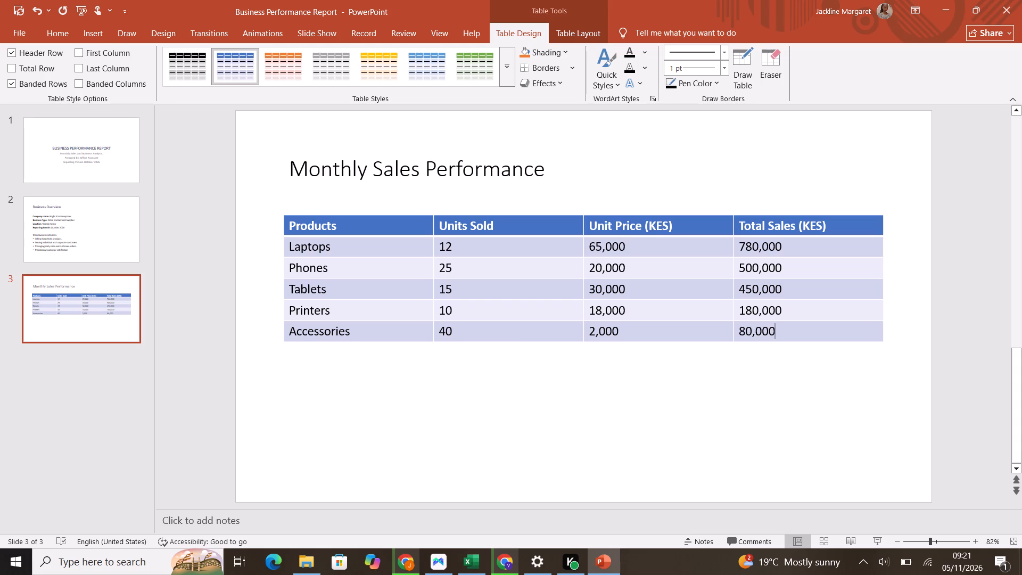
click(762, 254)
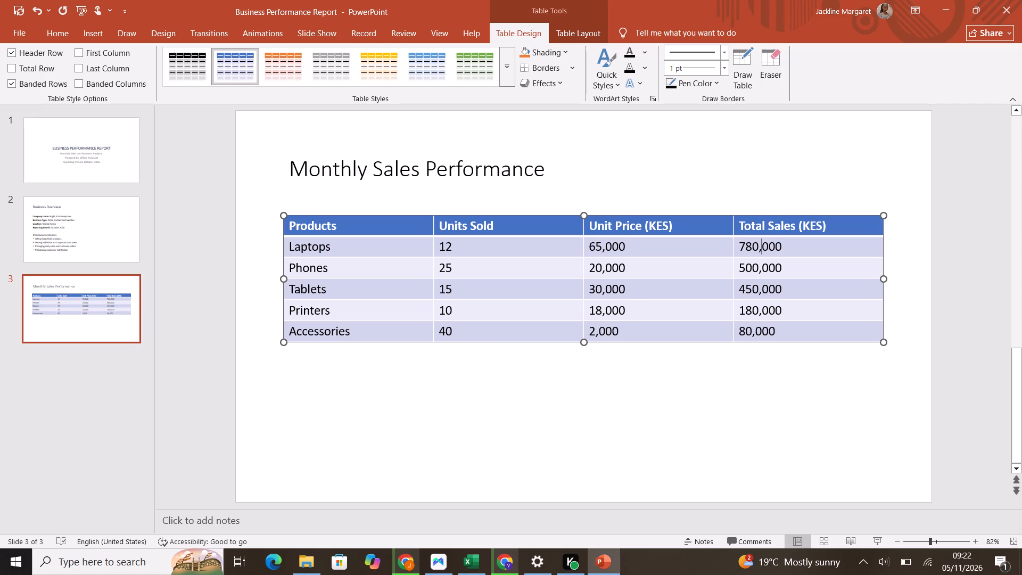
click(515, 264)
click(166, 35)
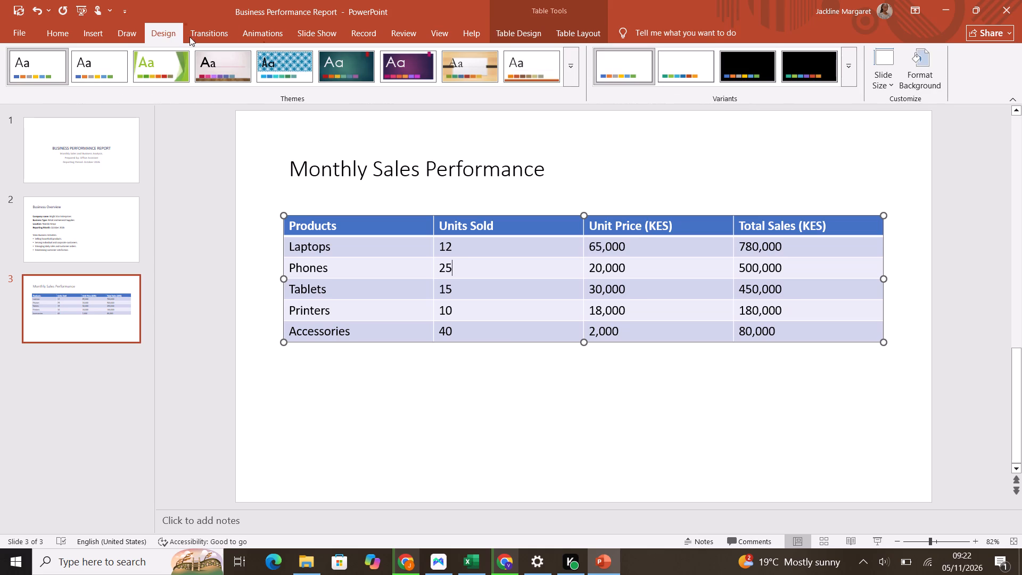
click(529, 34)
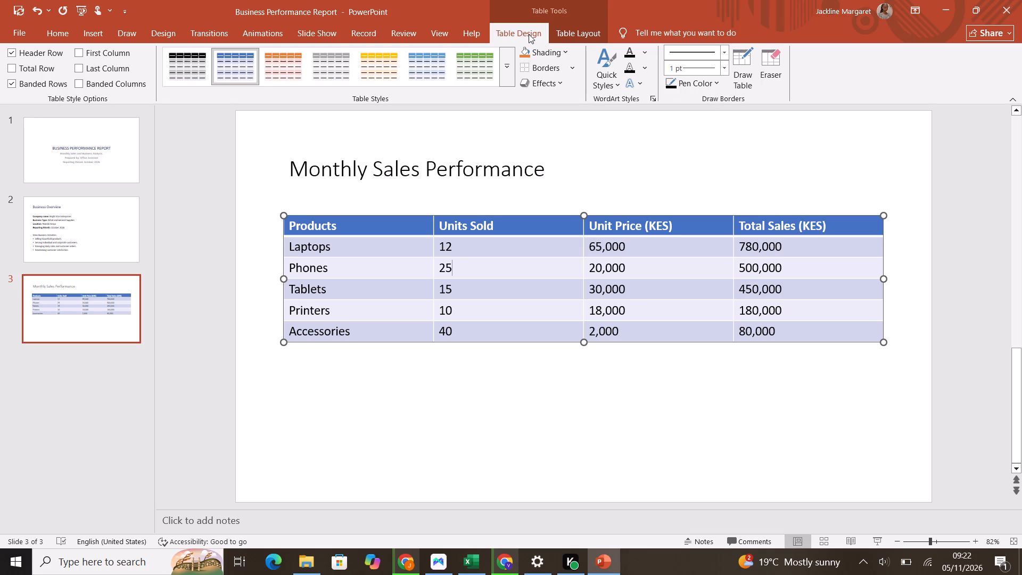
Narrow the Products column of the sales table to roughly the width of its text.
click(290, 223)
drag(290, 223, 307, 225)
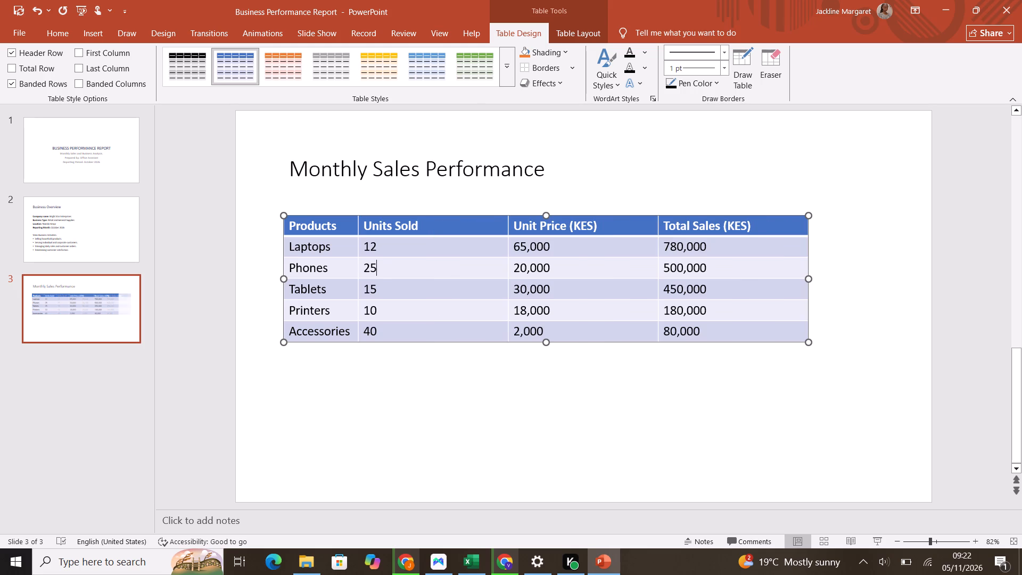
drag(307, 225, 339, 241)
click(289, 227)
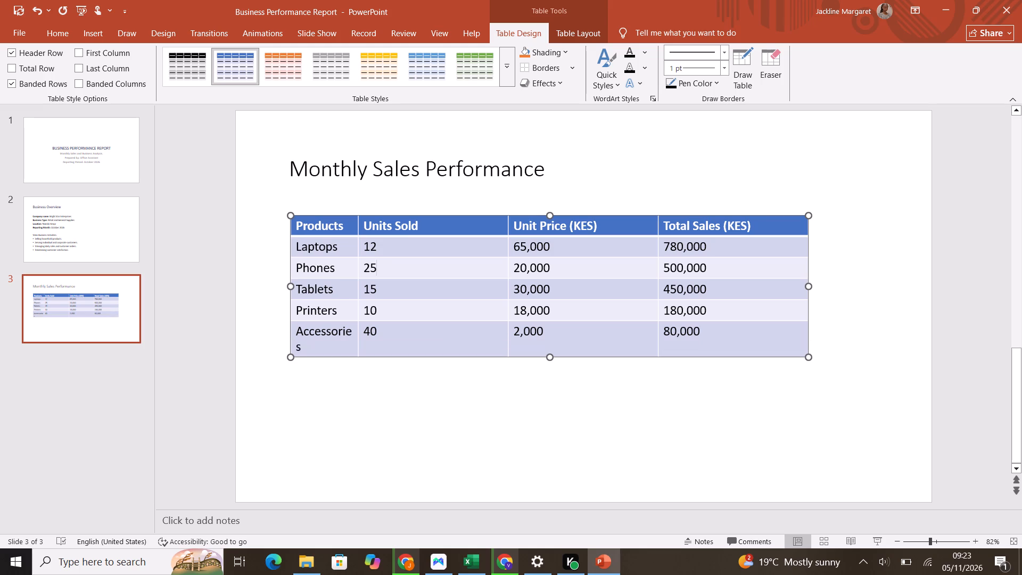
Widen the sales table by extending its left edge outward past the start of the slide title.
drag(306, 223, 338, 278)
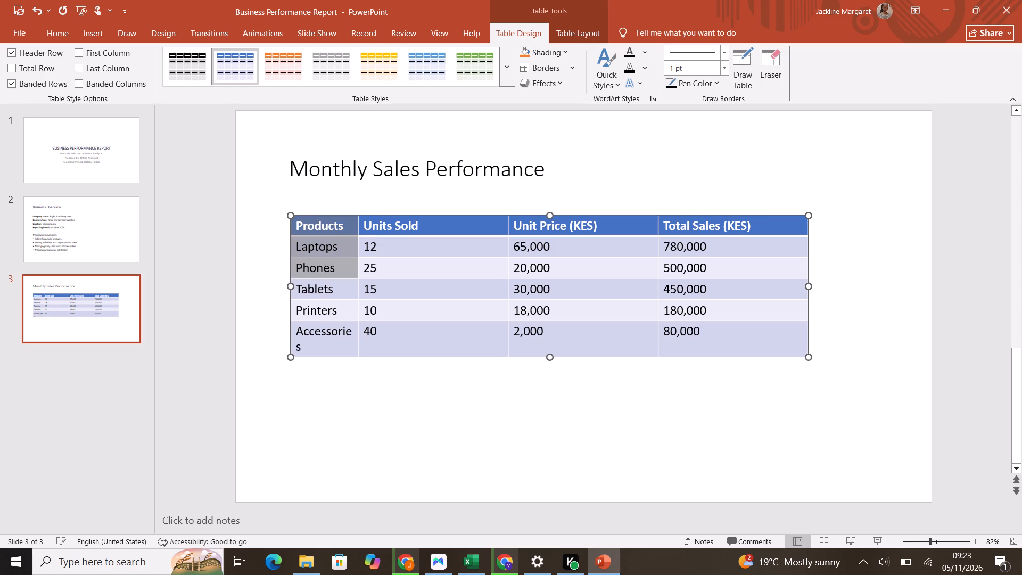
drag(338, 278, 336, 336)
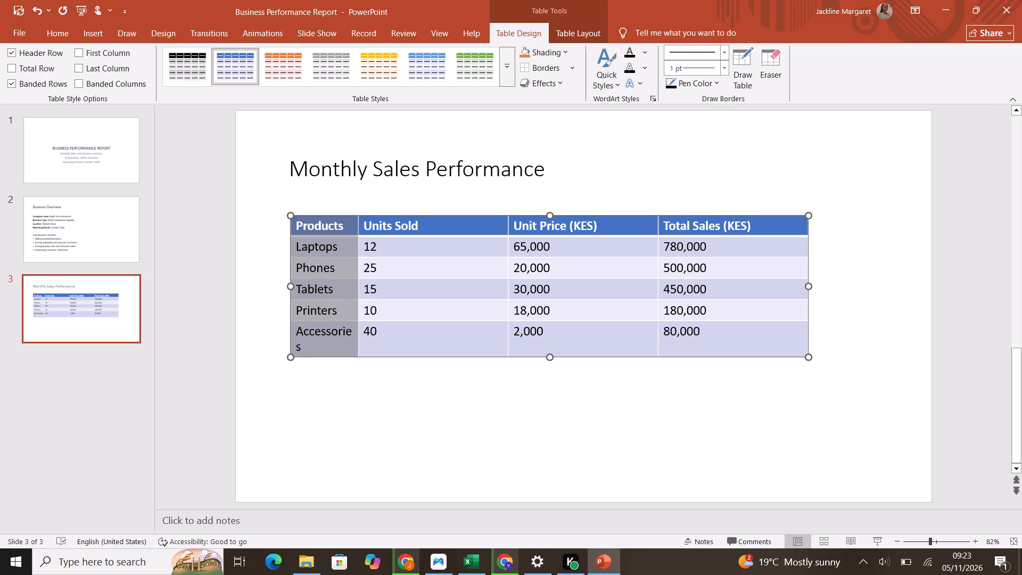
drag(291, 289, 283, 289)
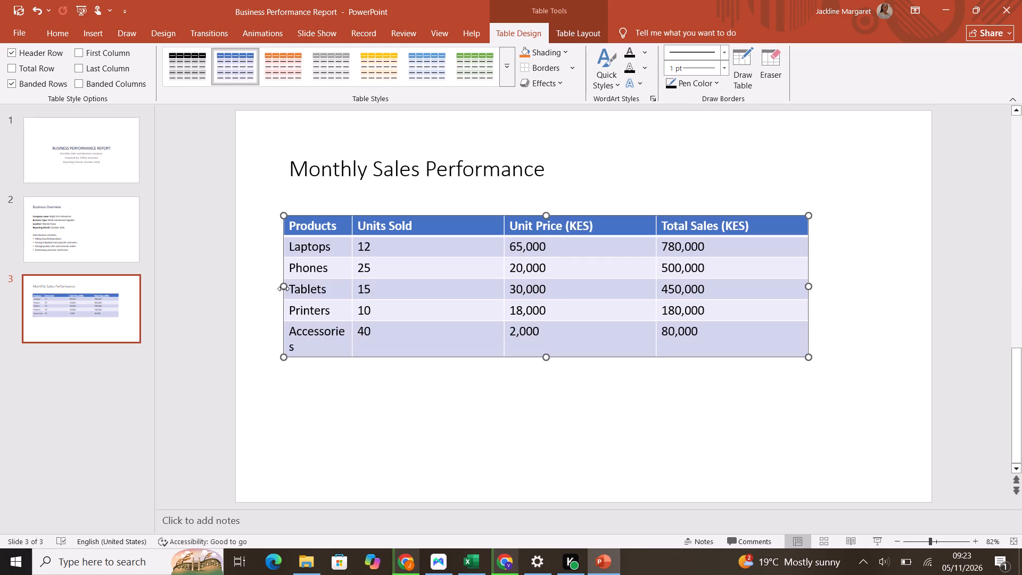
drag(283, 289, 270, 288)
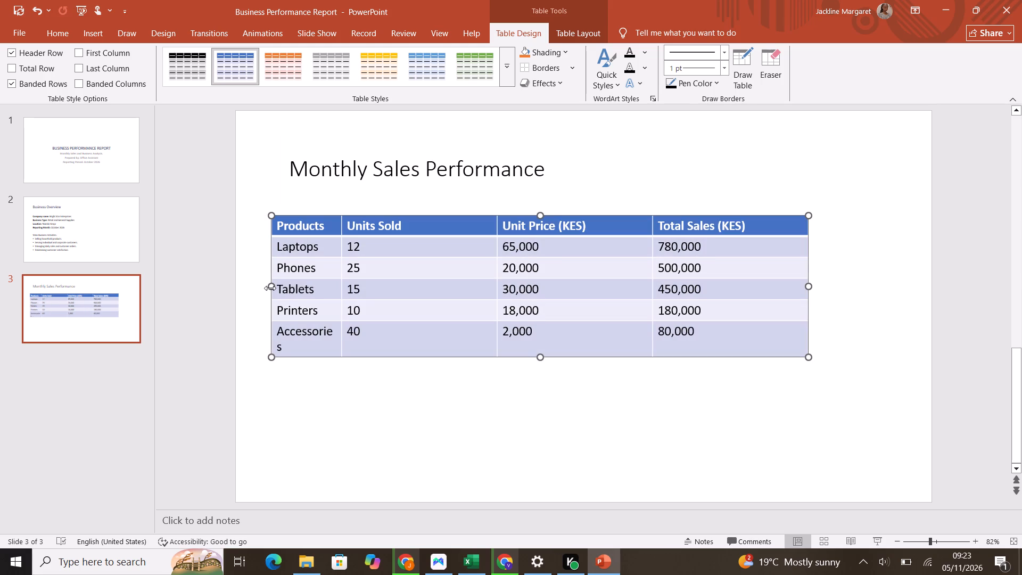
drag(270, 288, 260, 288)
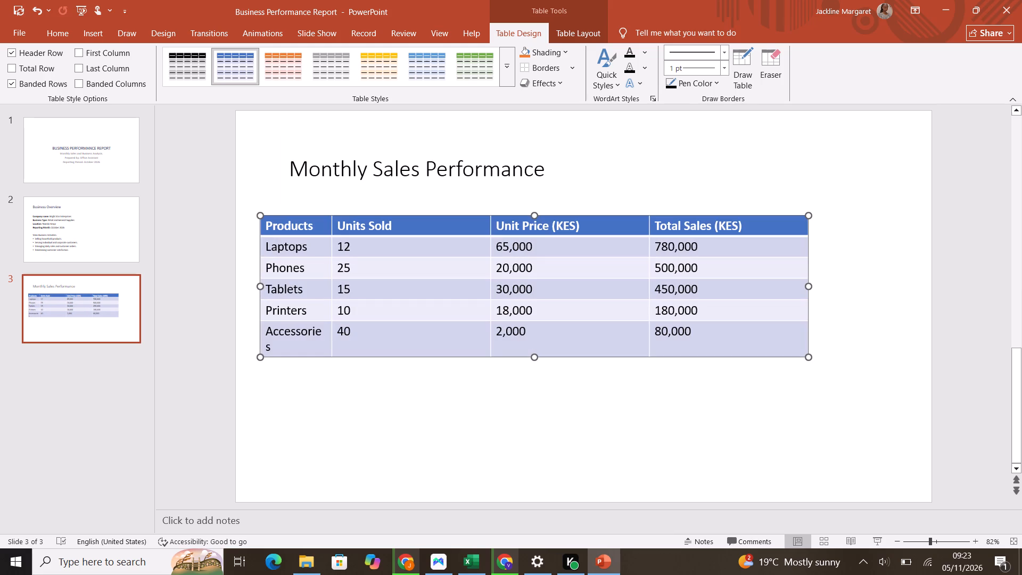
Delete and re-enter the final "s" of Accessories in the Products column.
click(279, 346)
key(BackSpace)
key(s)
Nudge the sales table slightly down and to the right beneath the slide title.
drag(329, 215, 331, 215)
drag(331, 215, 340, 217)
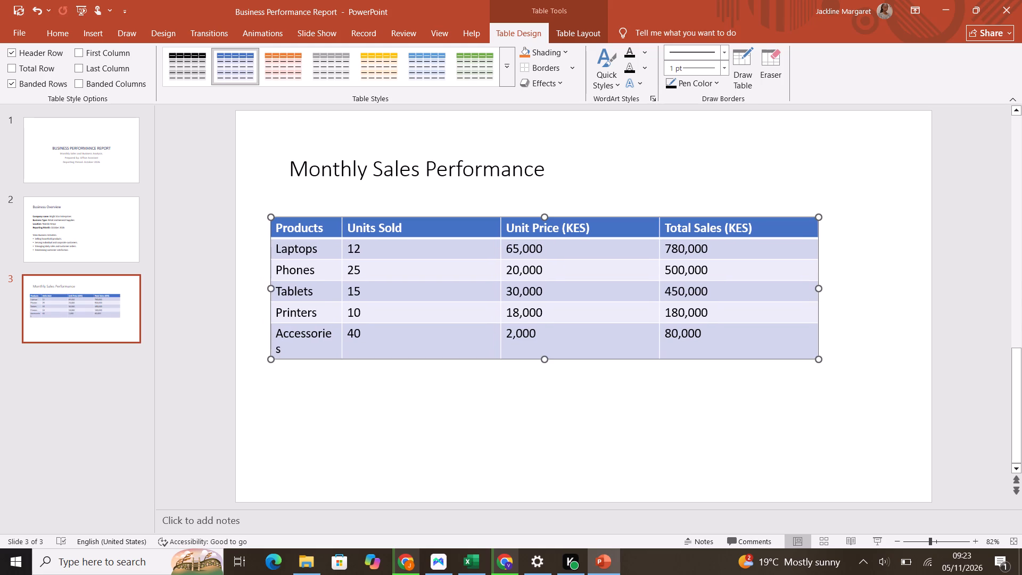
drag(342, 220, 333, 221)
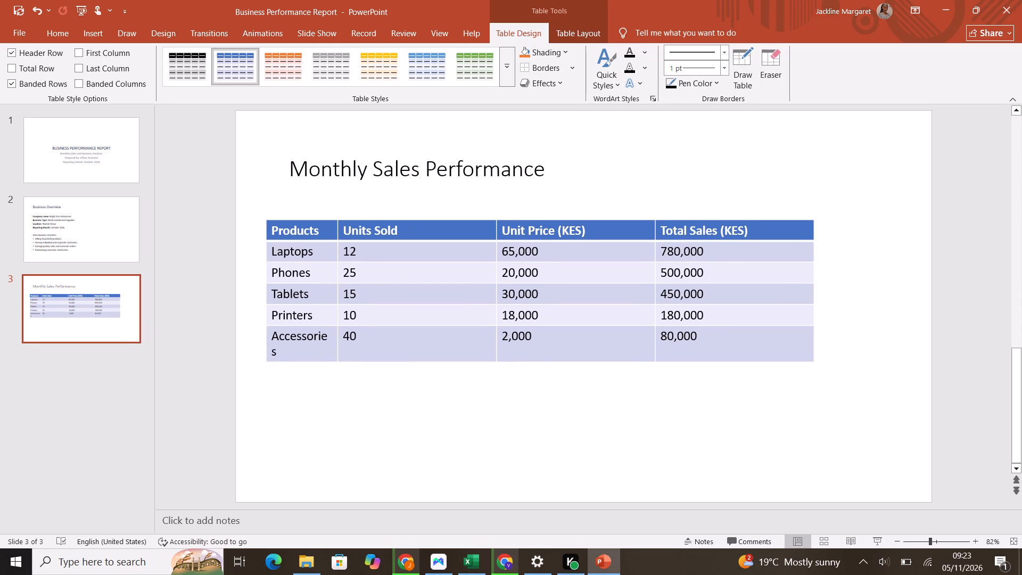
drag(333, 221, 333, 221)
Widen the sales table by extending its left edge outward until Accessories fits on one line in the Products column.
click(292, 350)
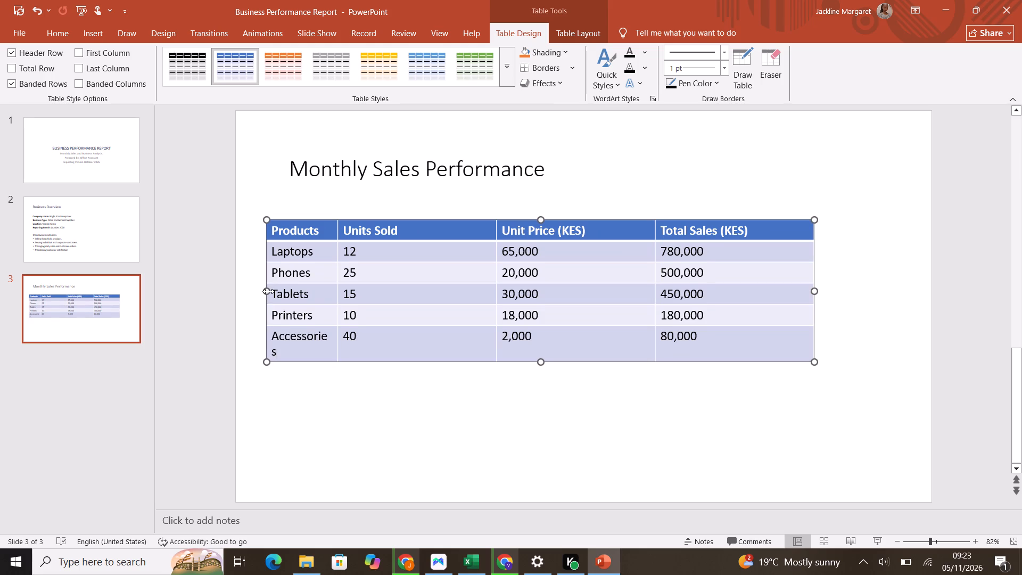
drag(265, 291, 257, 288)
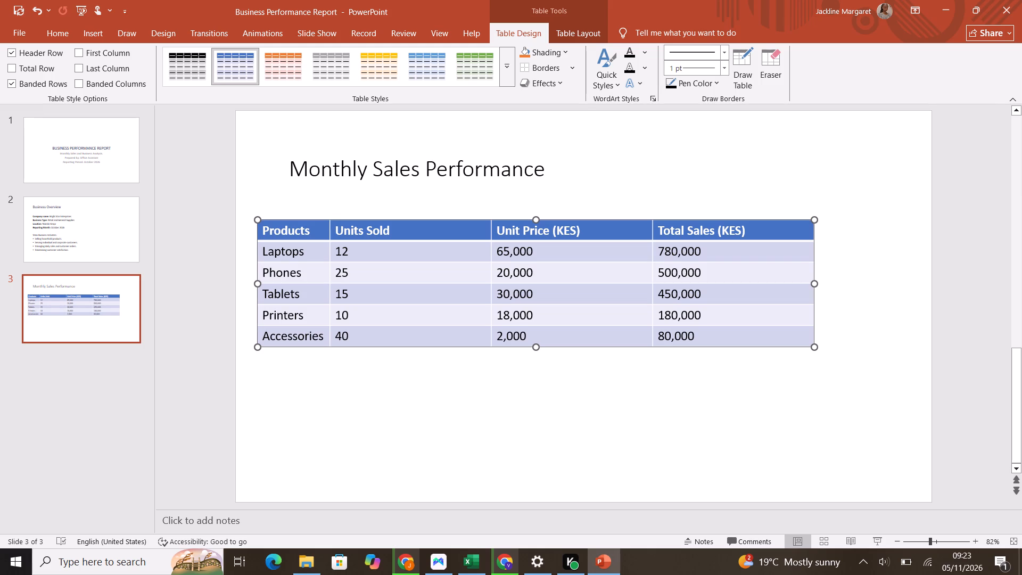
click(266, 236)
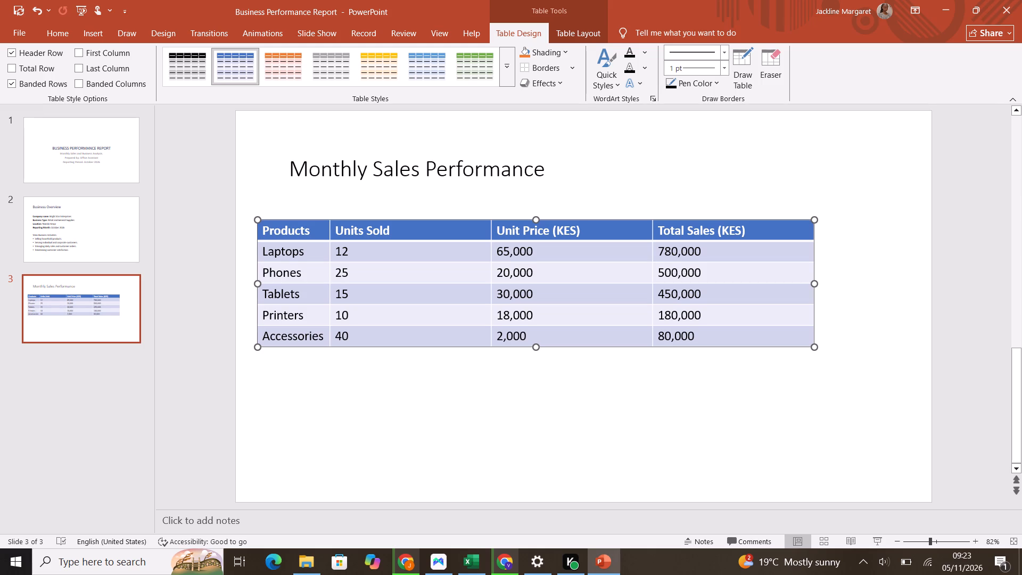
click(266, 231)
double_click(266, 231)
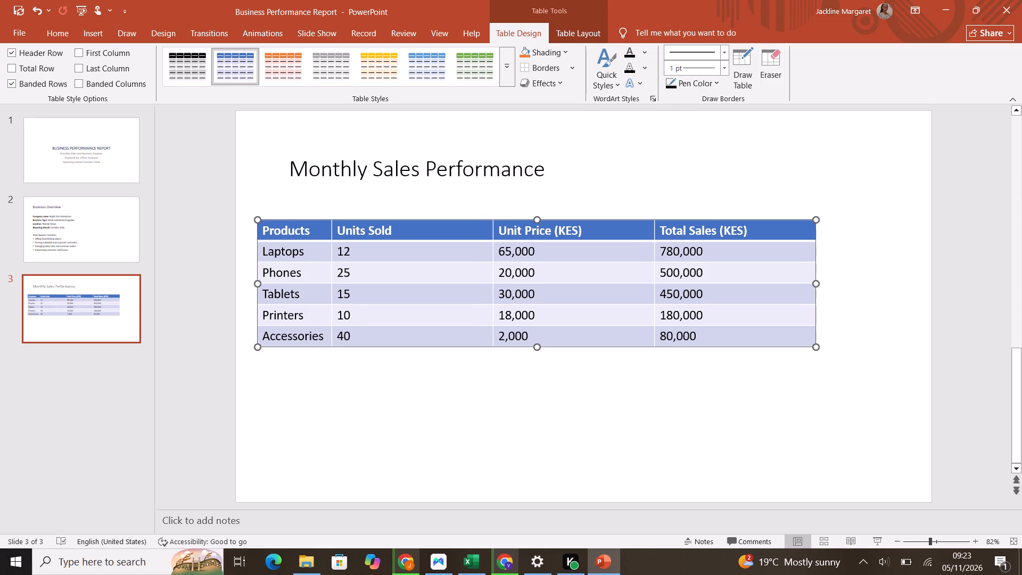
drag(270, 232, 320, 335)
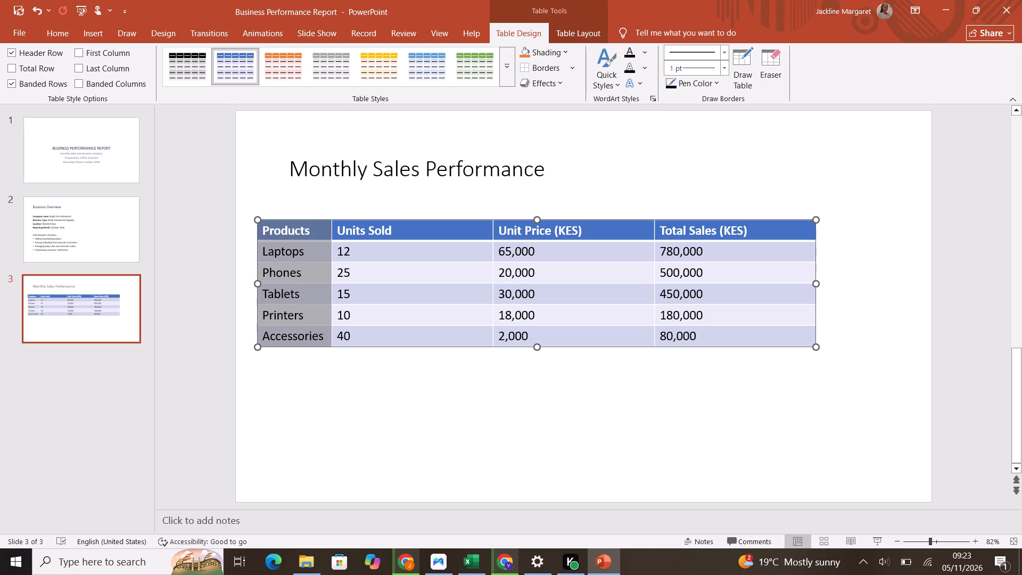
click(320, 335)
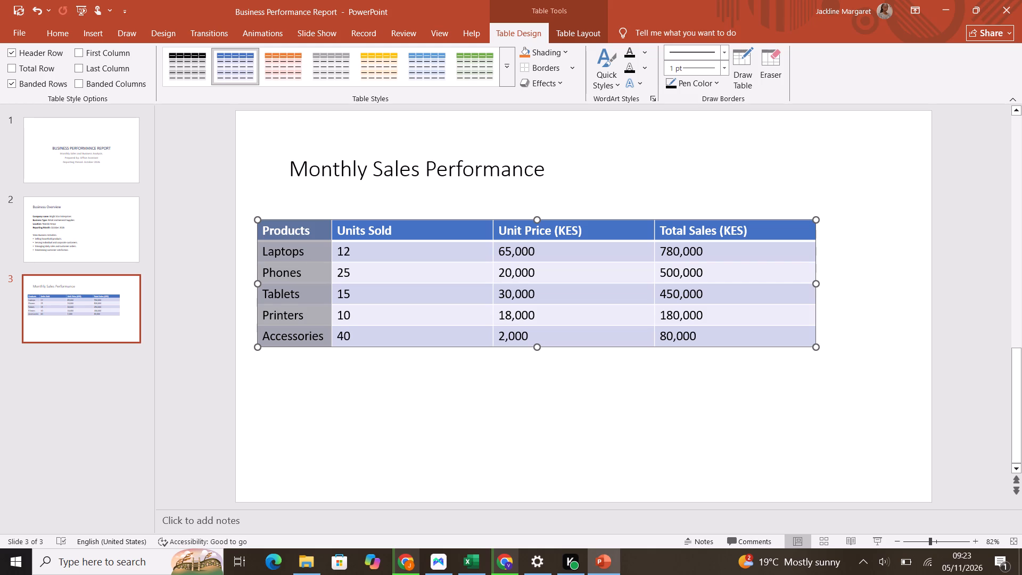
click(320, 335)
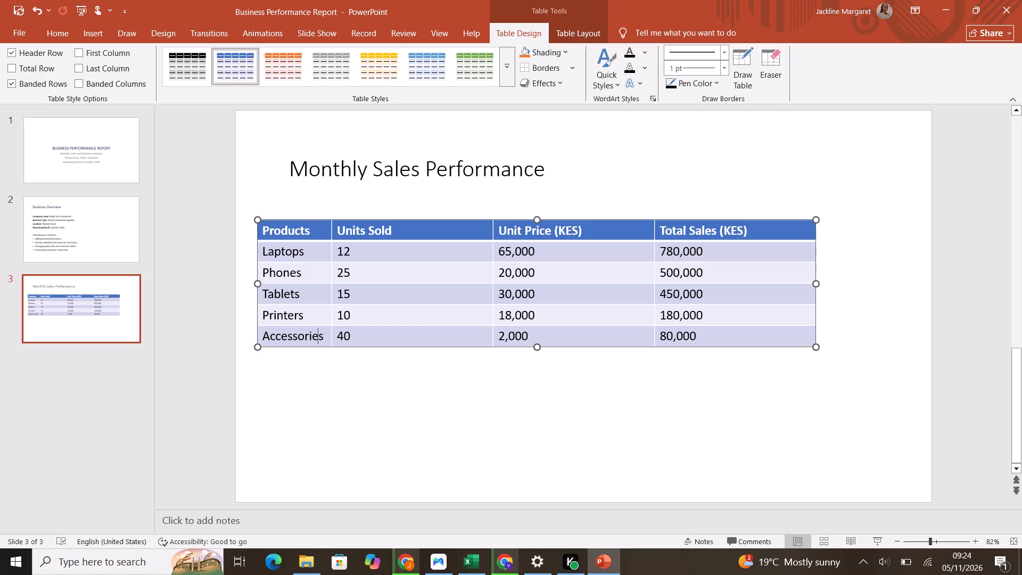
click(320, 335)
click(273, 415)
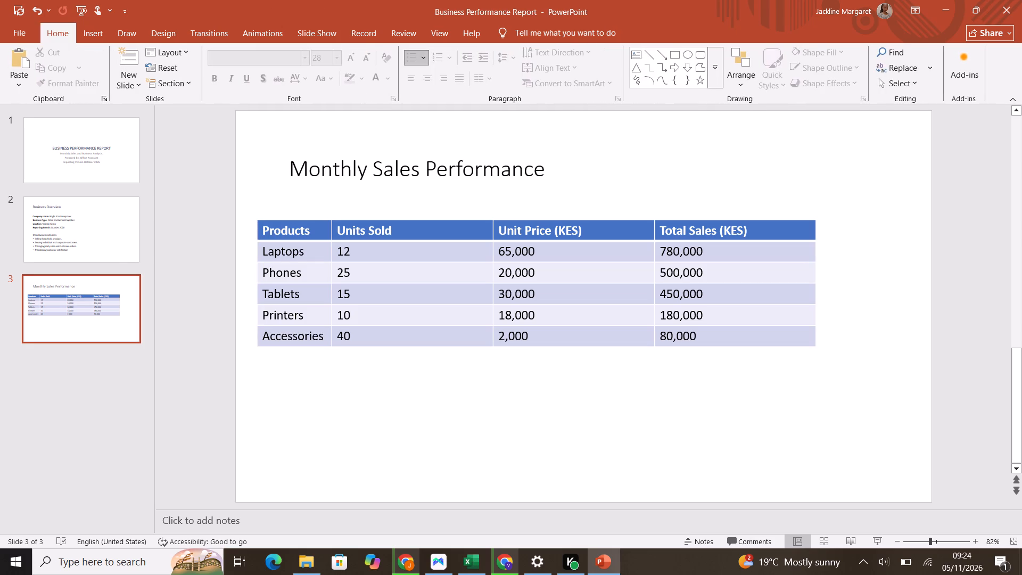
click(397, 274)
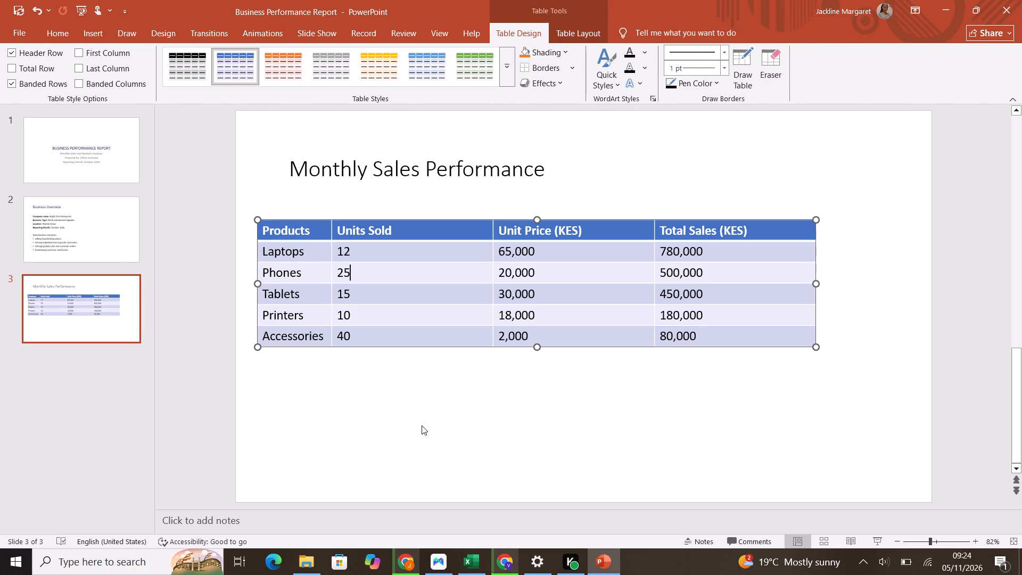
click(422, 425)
Widen the Products column slightly by moving its outer left border outward.
drag(265, 230, 279, 231)
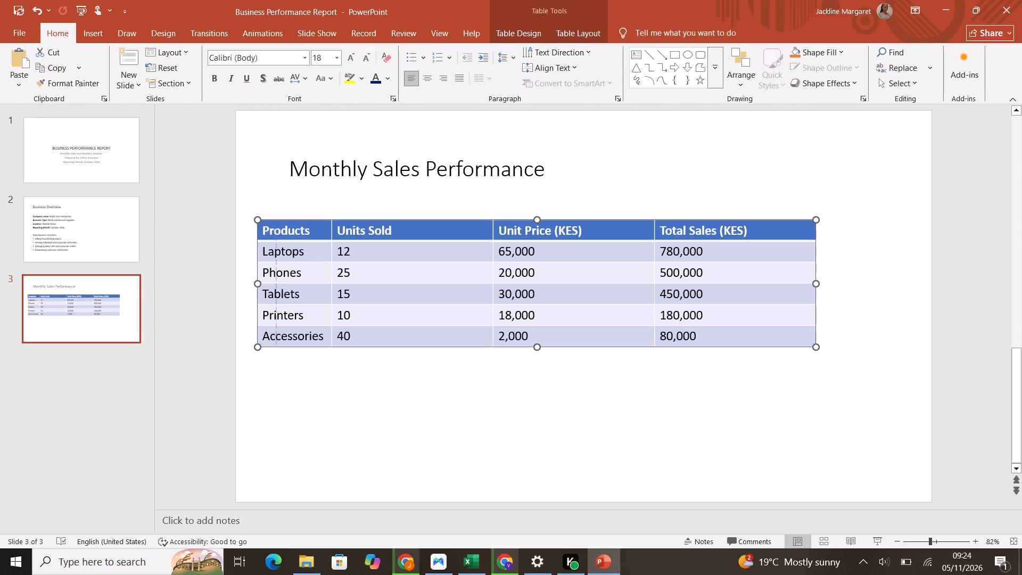
drag(279, 231, 251, 228)
drag(251, 228, 252, 228)
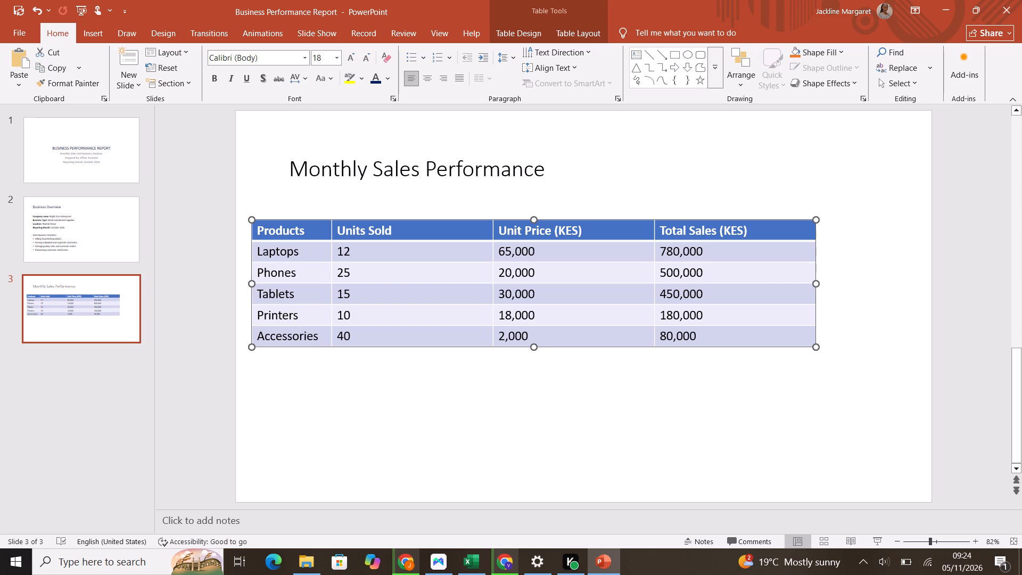
Shade all Products column cells, from the header down to Accessories, with the standard dark blue.
drag(262, 231, 299, 231)
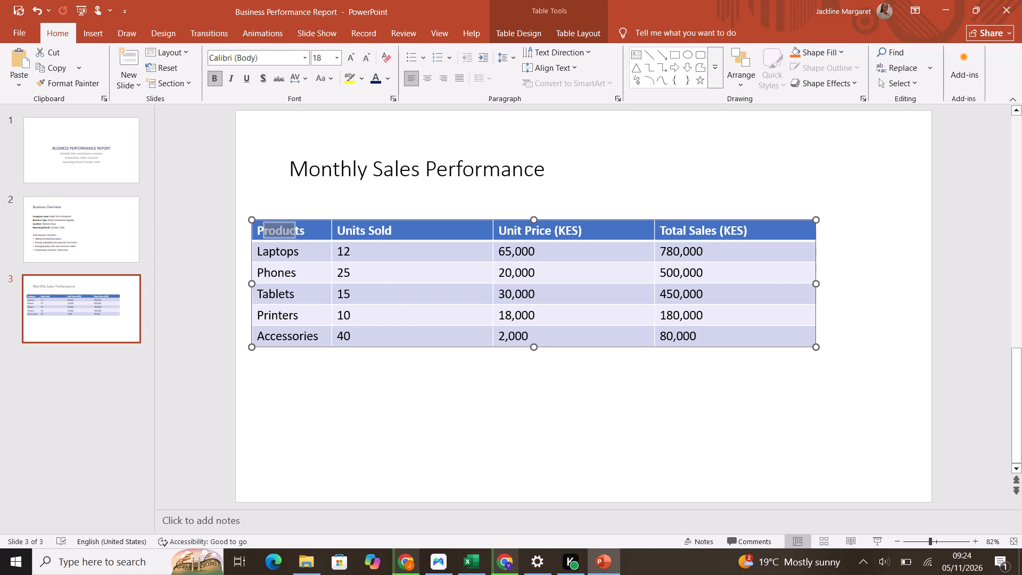
drag(299, 231, 317, 332)
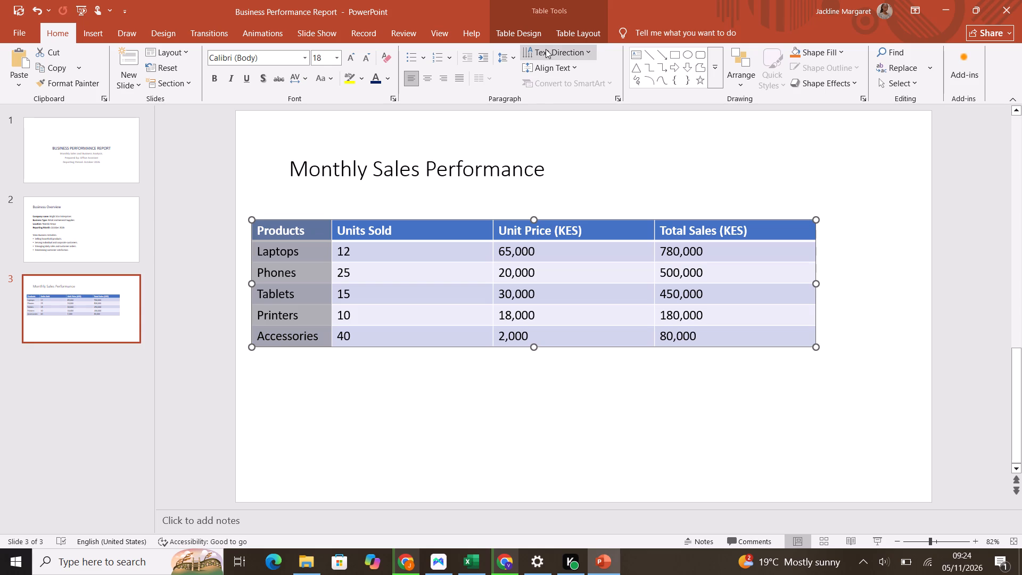
click(520, 33)
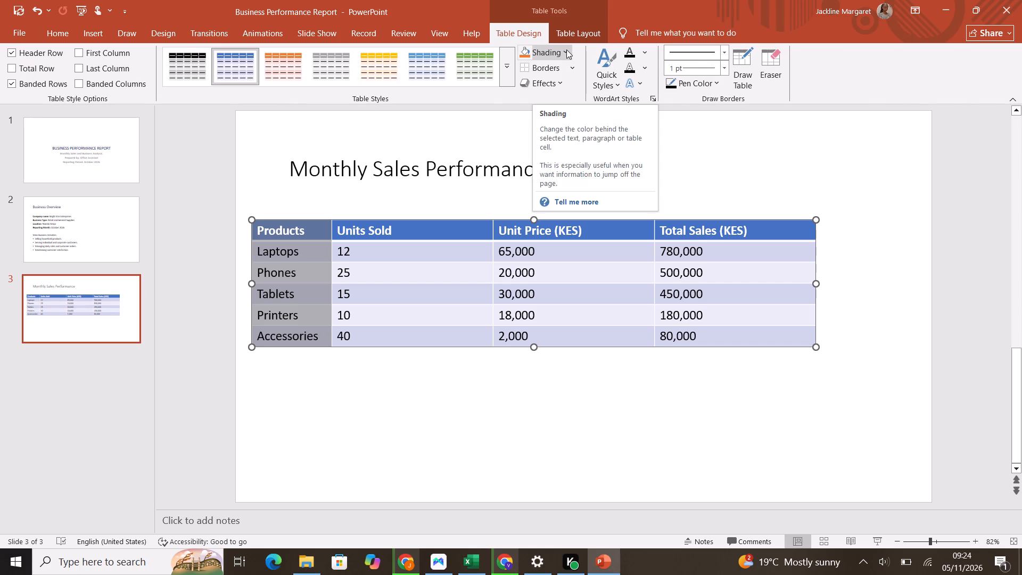
click(566, 50)
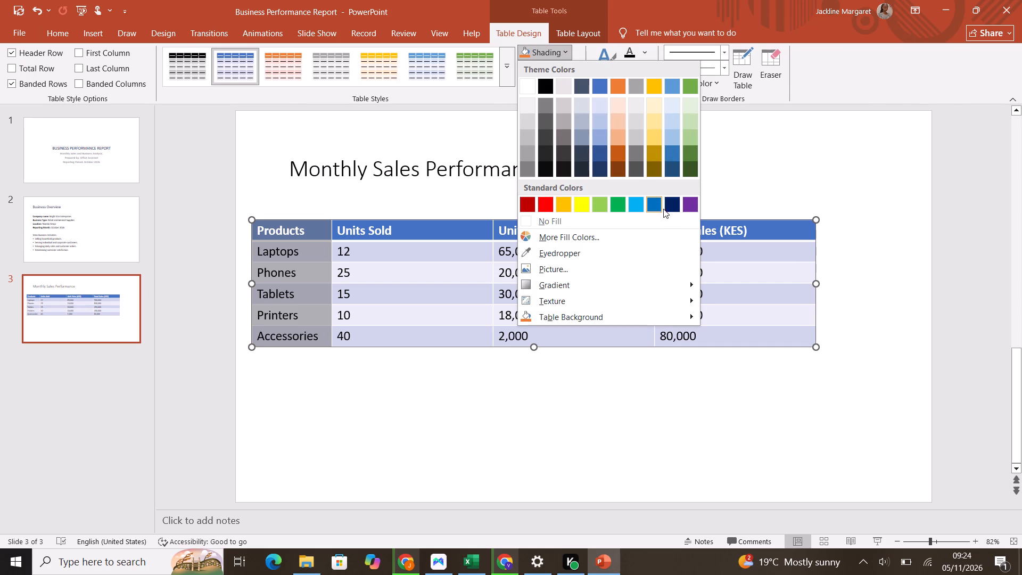
click(668, 208)
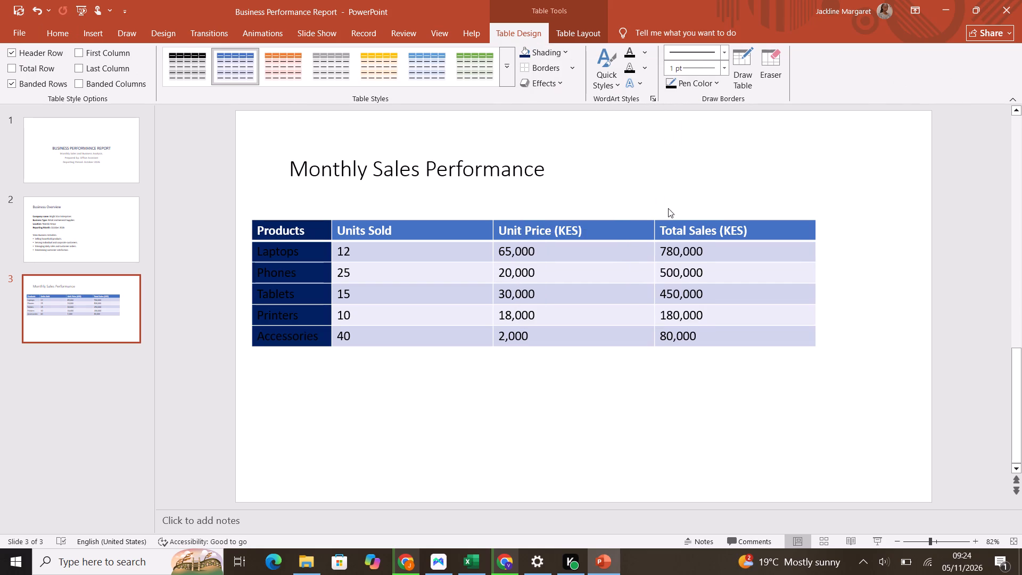
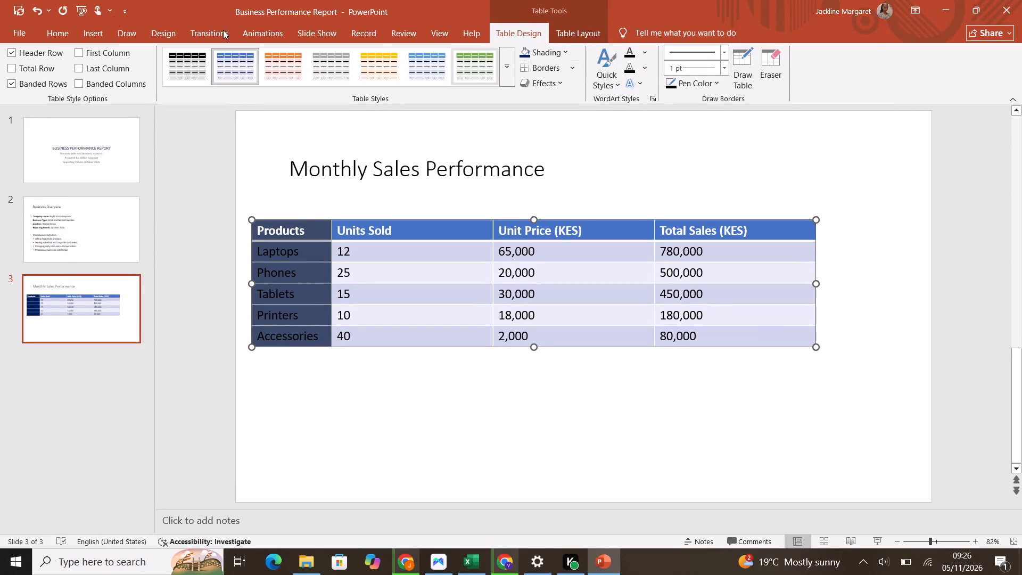
Undo the dark blue shading on the Products column and deselect the sales table.
click(34, 9)
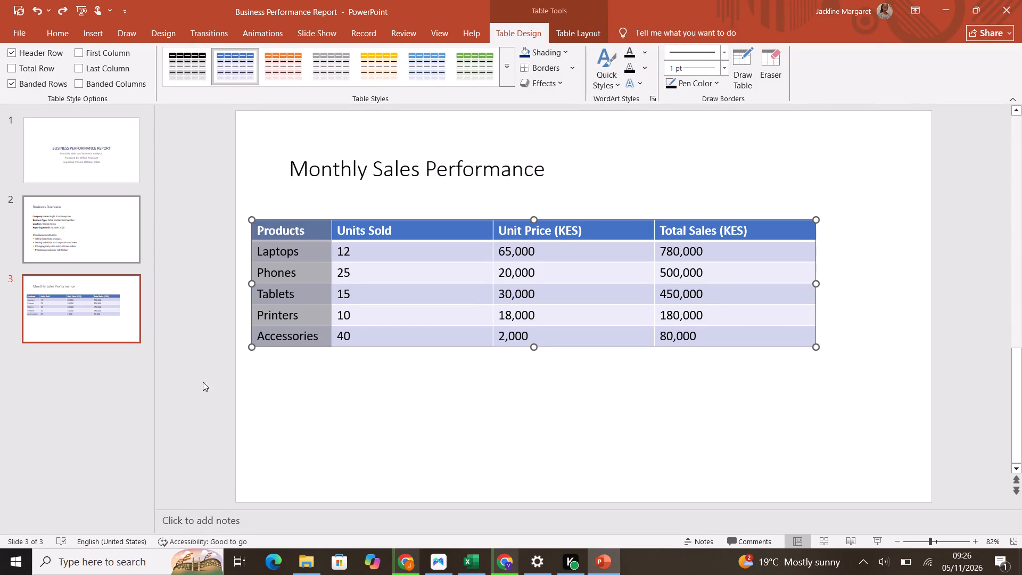
click(279, 446)
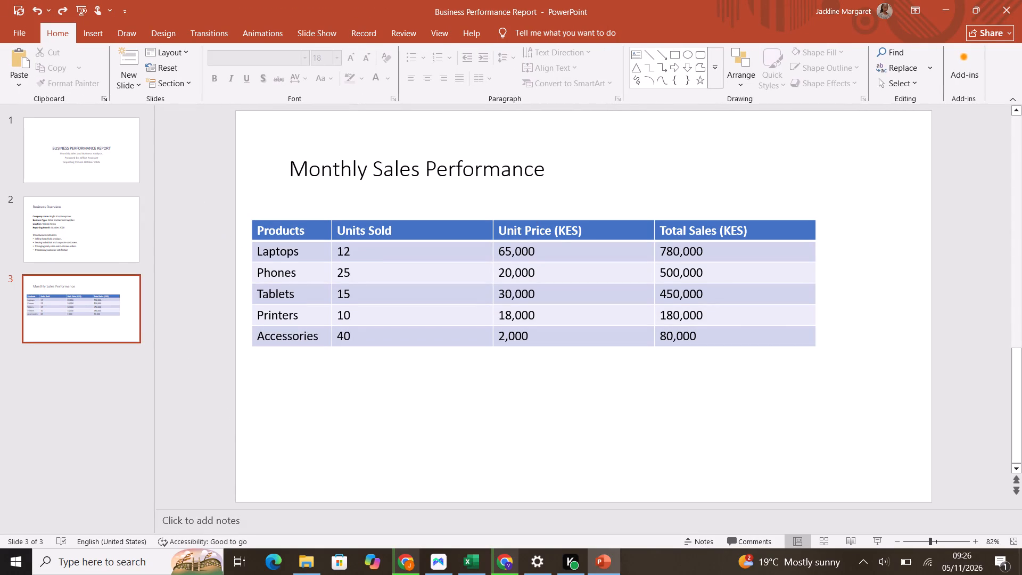
Shade the sales table's header row, from Products to Total Sales (KES), with the standard dark blue.
drag(263, 232, 715, 228)
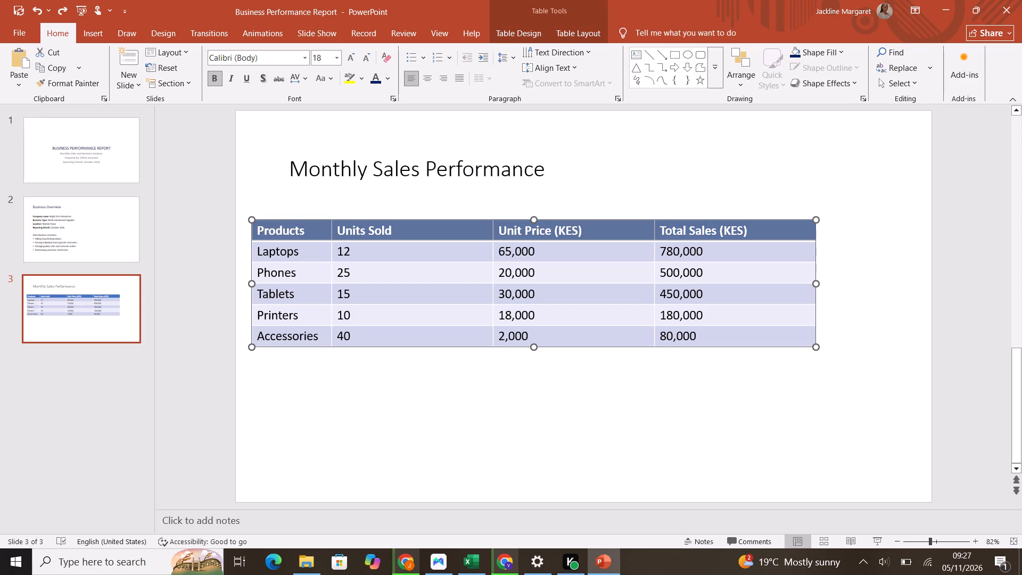
drag(715, 228, 749, 228)
click(524, 36)
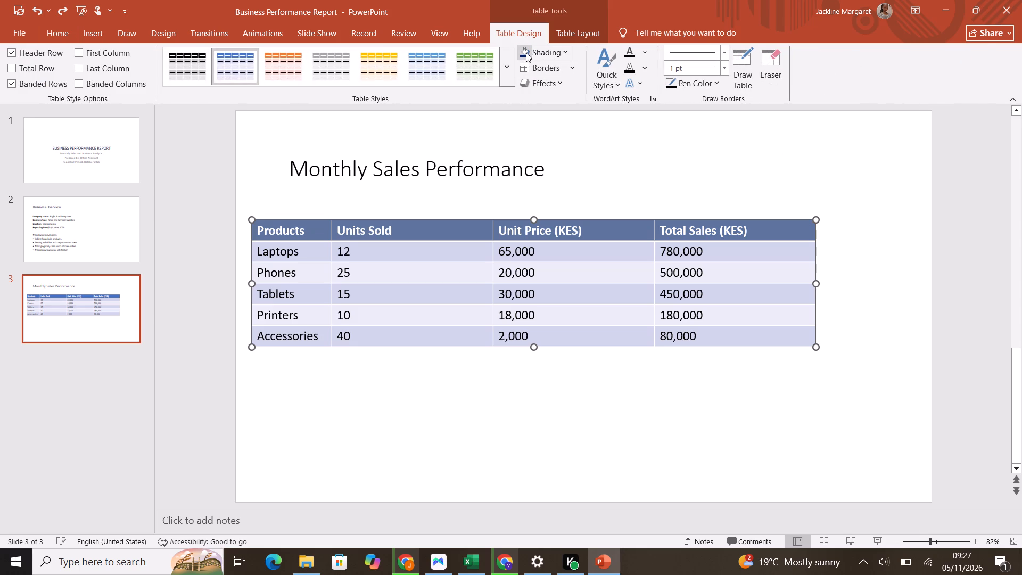
click(526, 53)
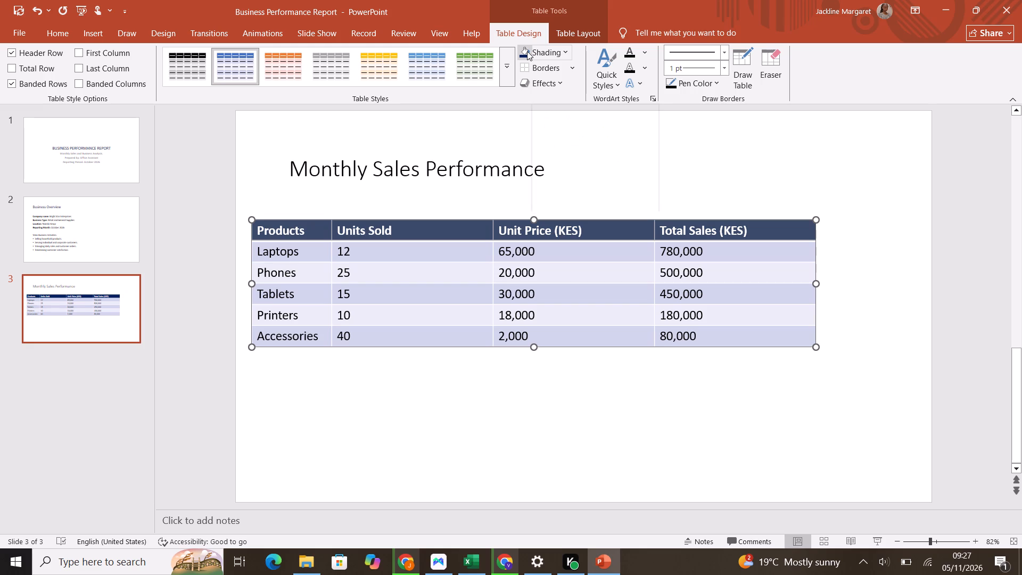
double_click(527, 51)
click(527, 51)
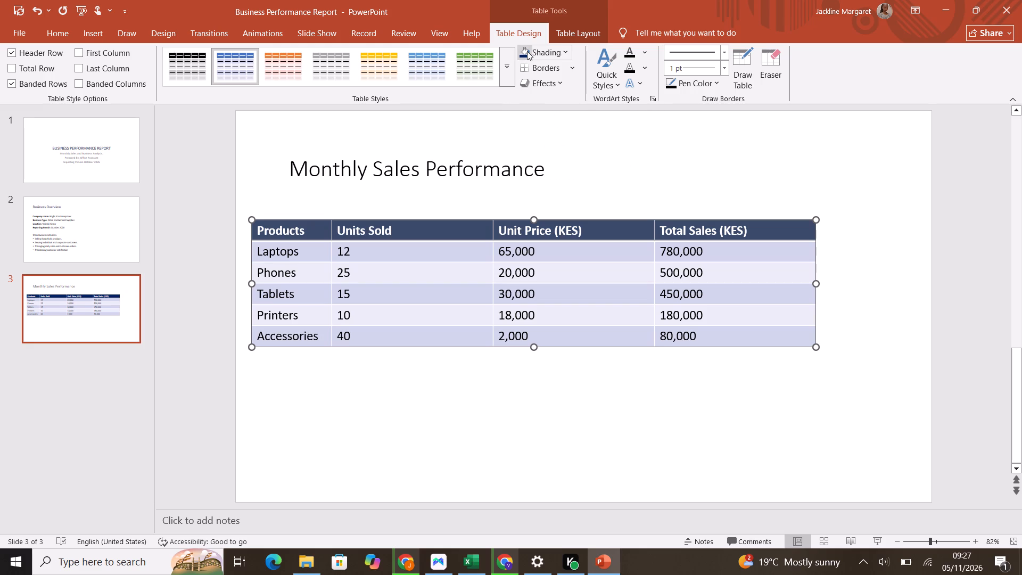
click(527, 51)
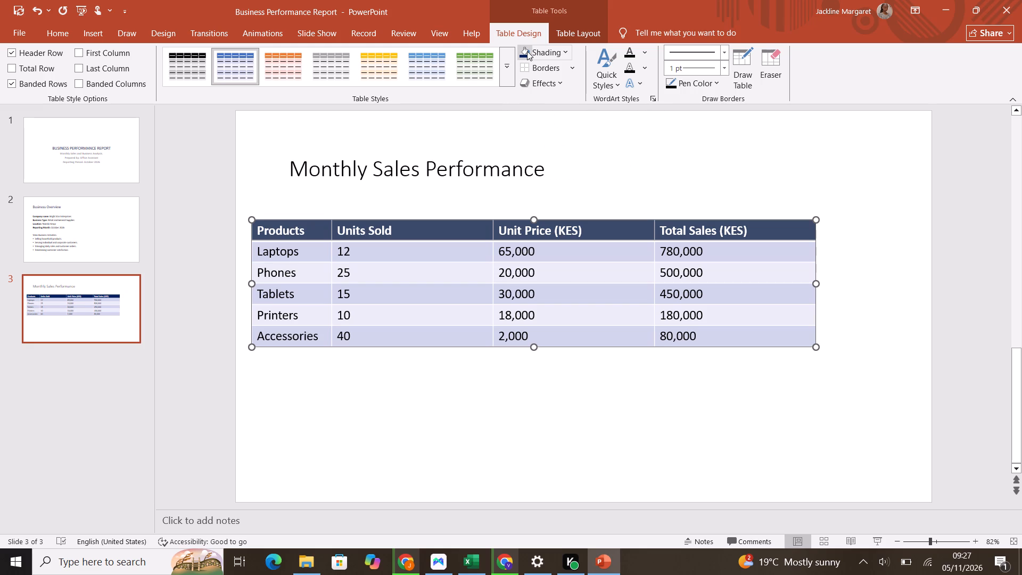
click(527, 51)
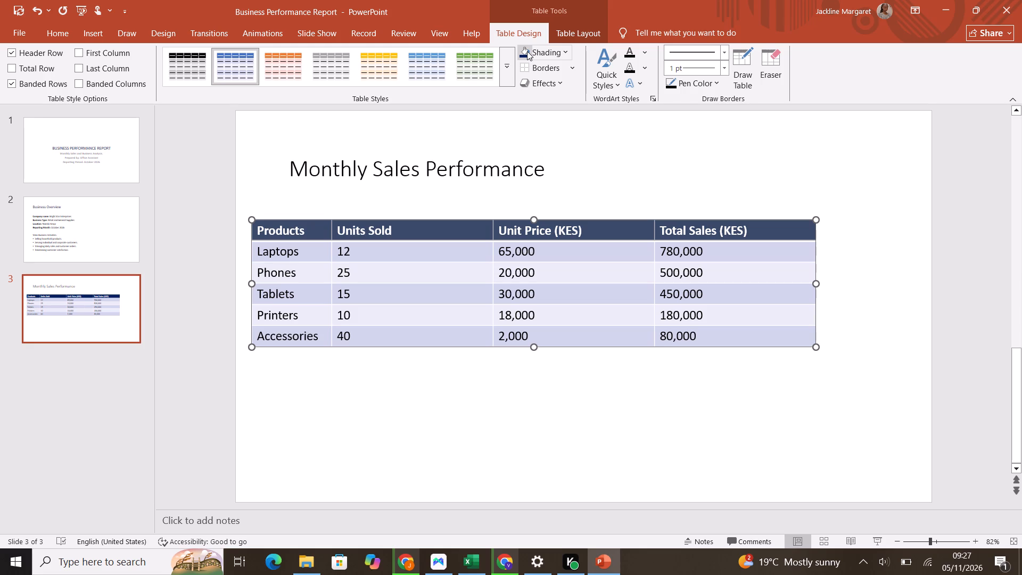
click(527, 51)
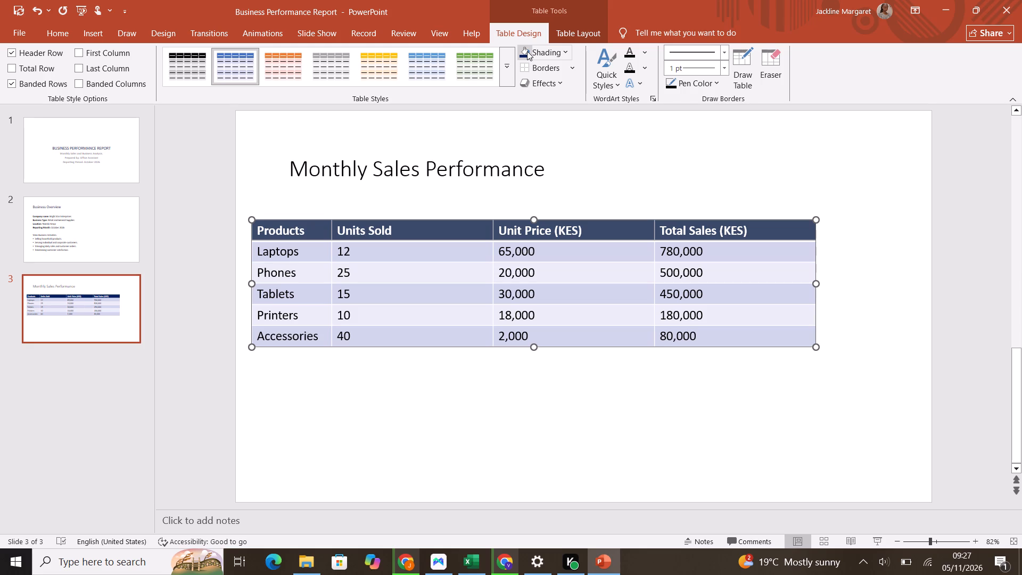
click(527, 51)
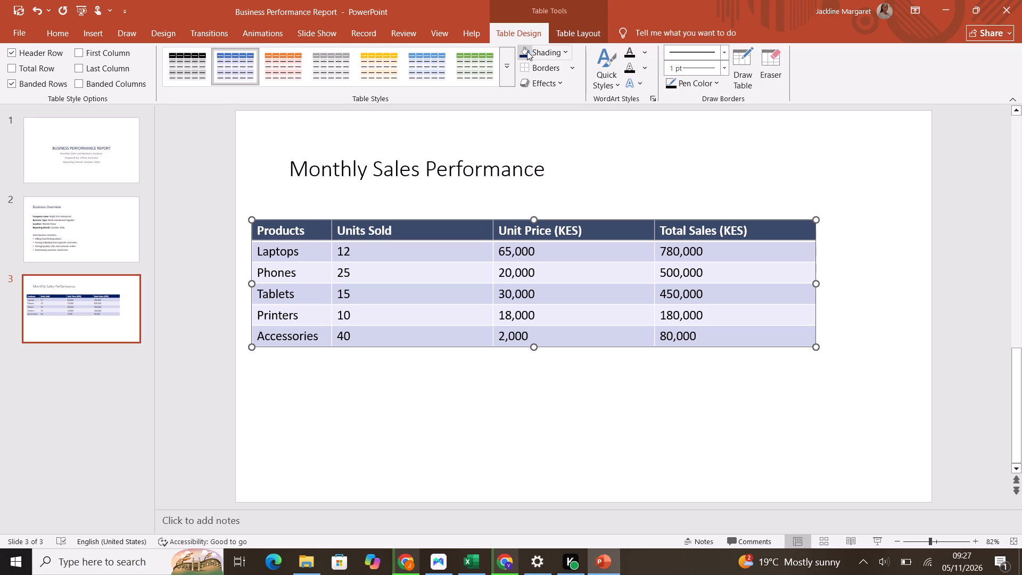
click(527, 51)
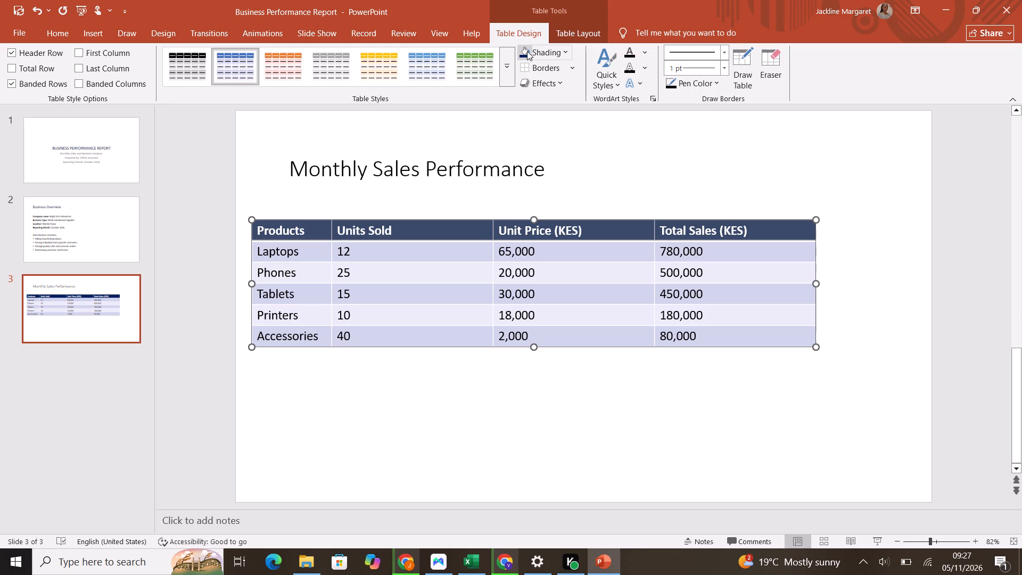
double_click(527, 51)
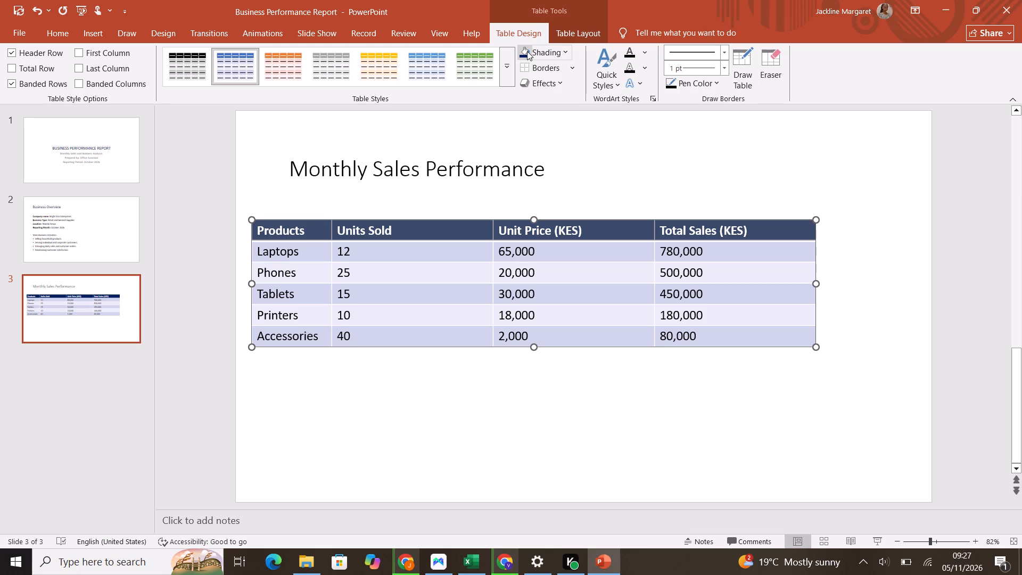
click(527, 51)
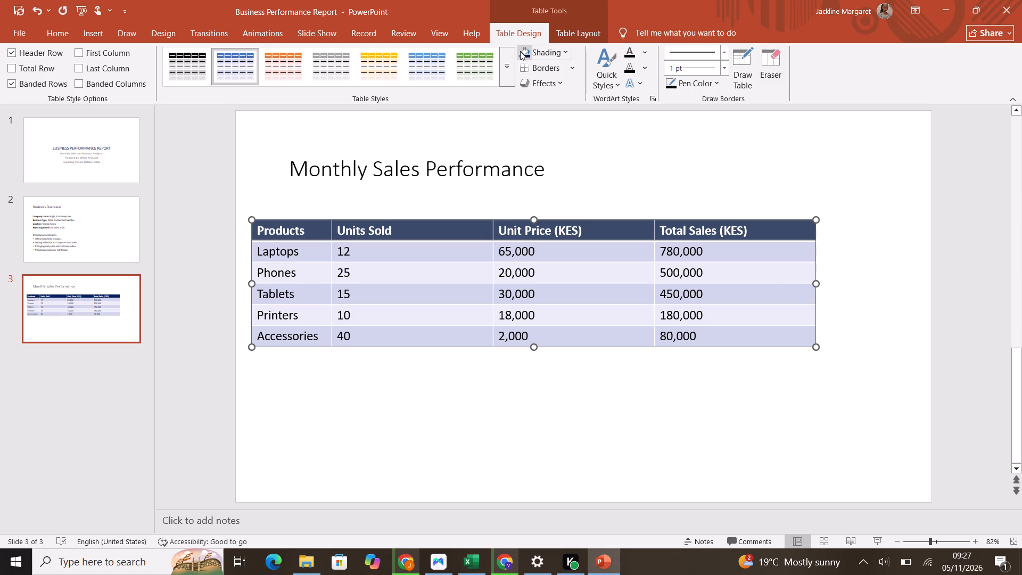
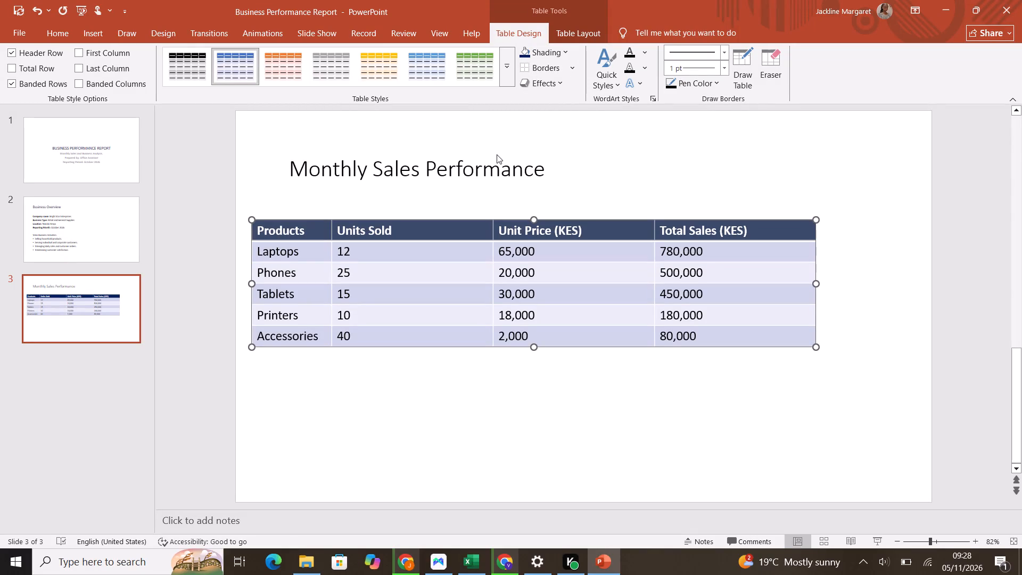
Make the slide title "Monthly Sales Performance" bold.
drag(289, 165, 376, 166)
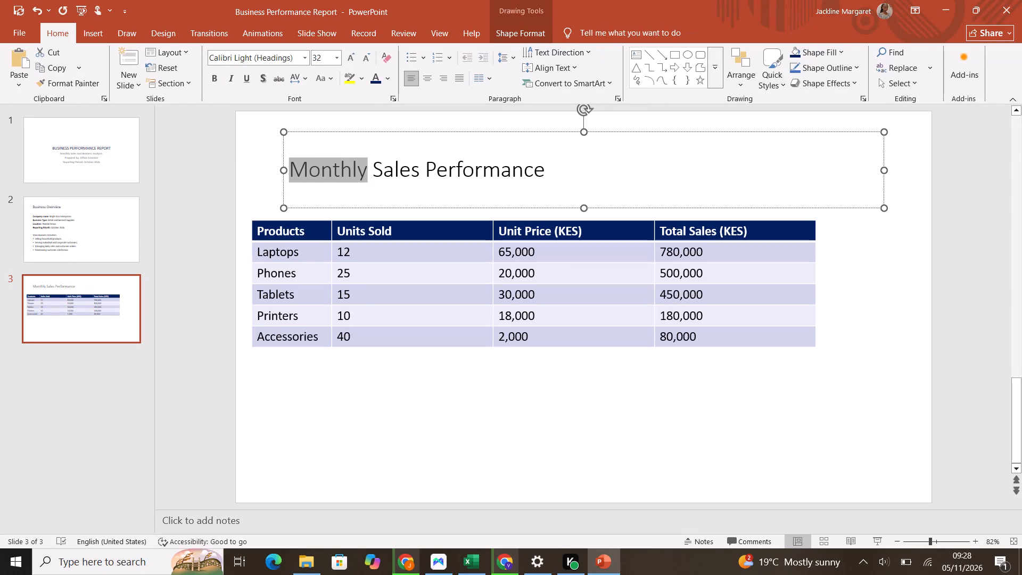
drag(376, 166, 505, 170)
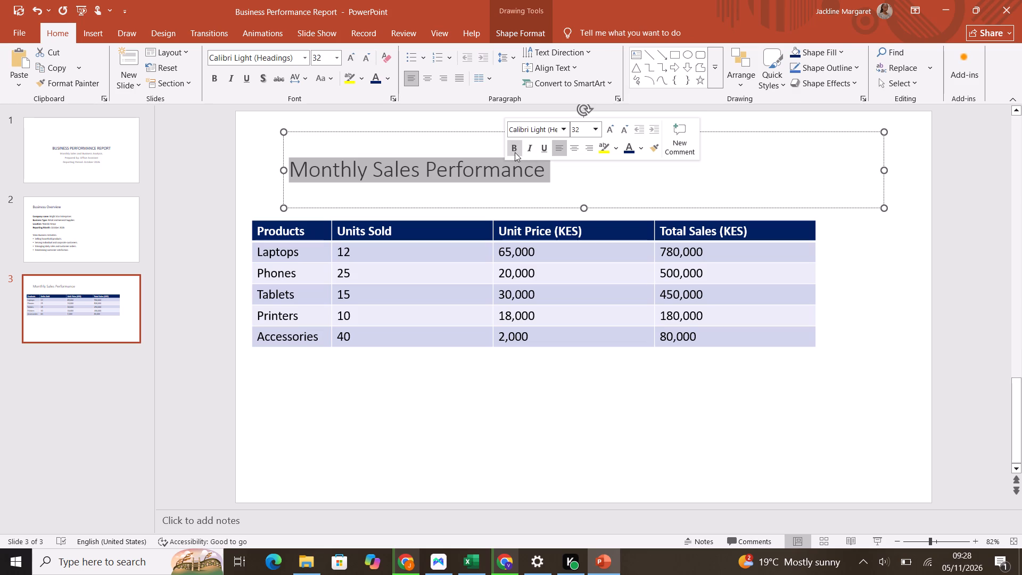
click(515, 151)
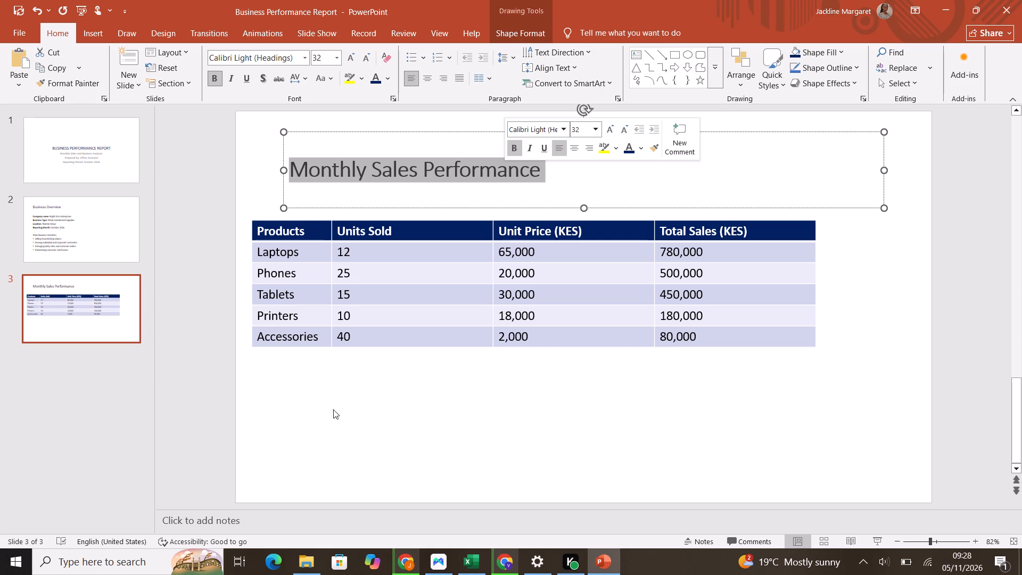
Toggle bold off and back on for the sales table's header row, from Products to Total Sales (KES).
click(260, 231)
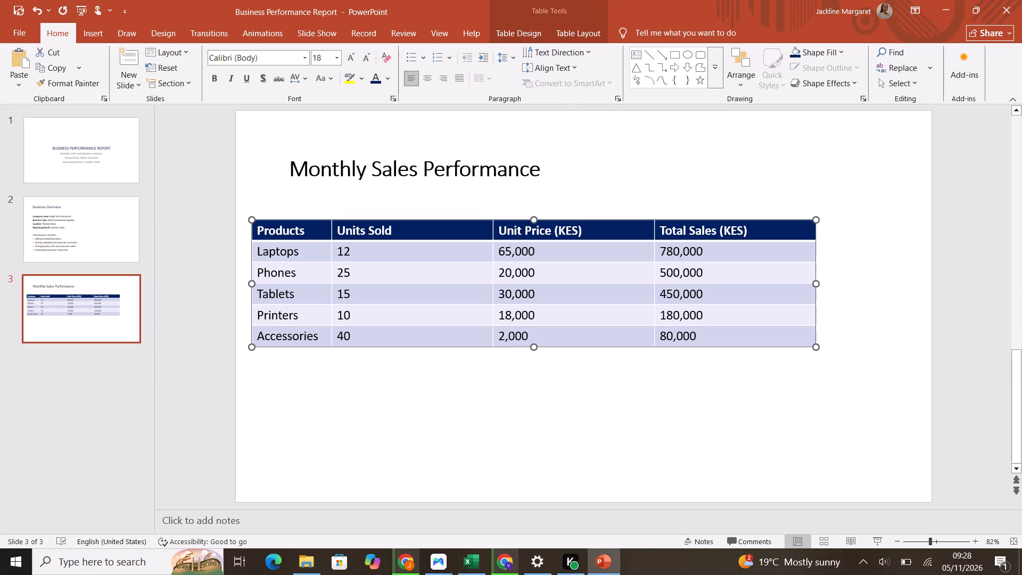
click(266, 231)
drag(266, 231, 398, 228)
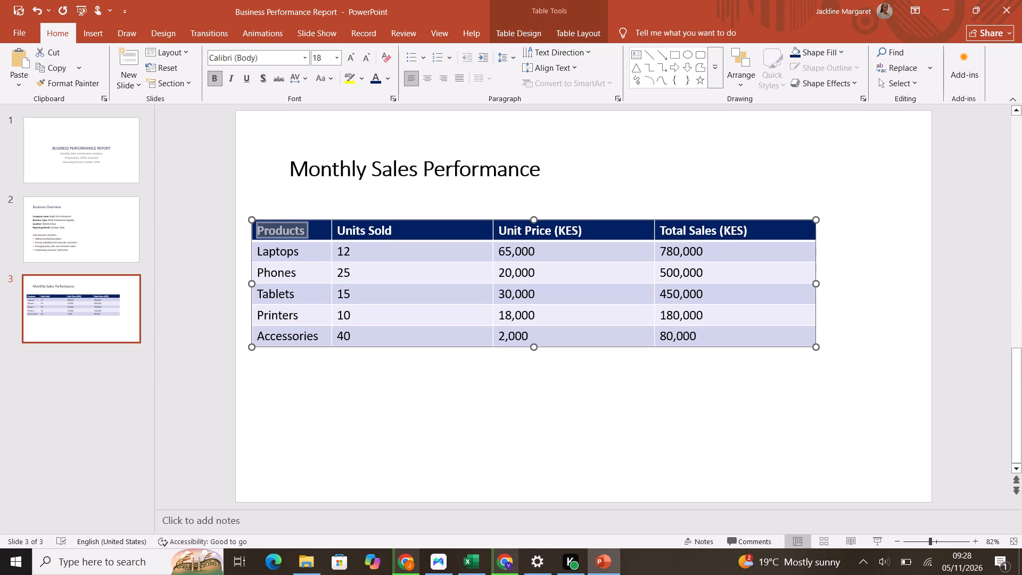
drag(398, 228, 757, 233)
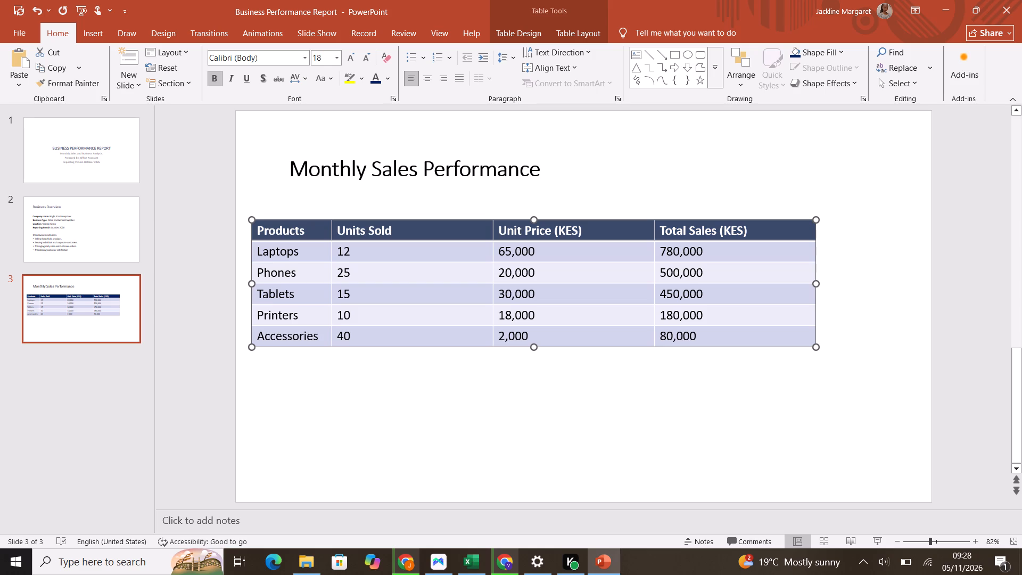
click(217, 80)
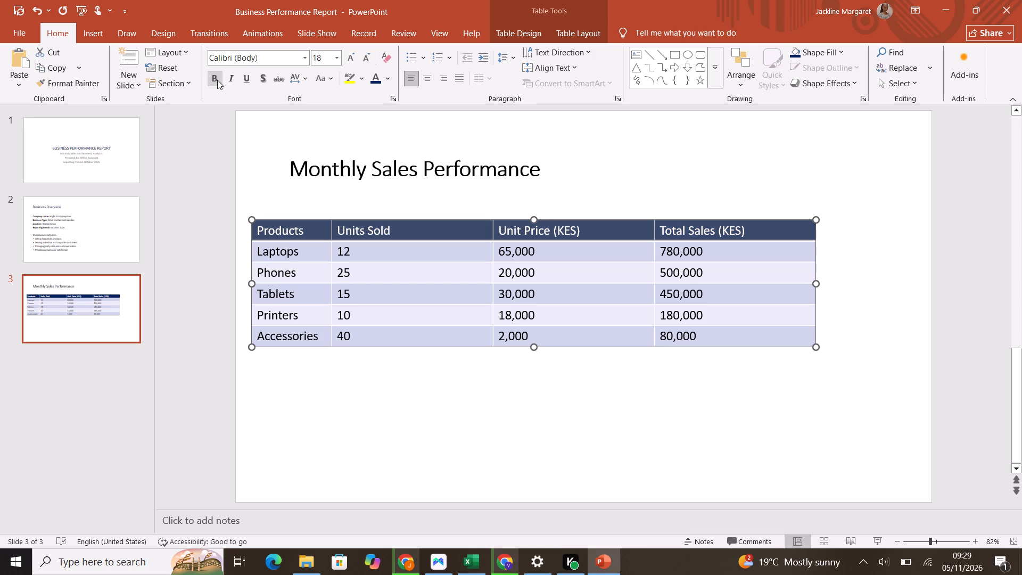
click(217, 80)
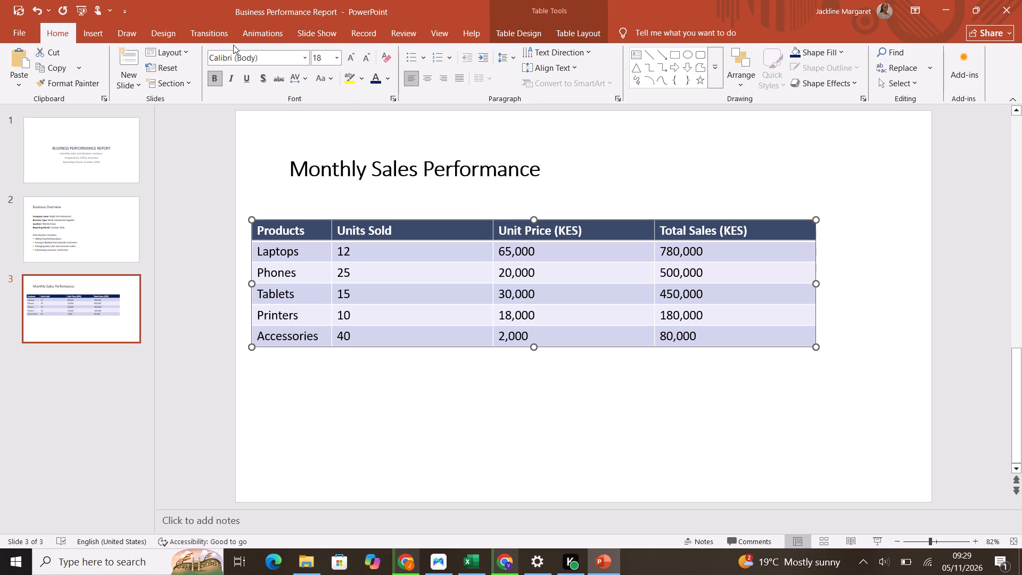
Shade all body rows of the sales table, Laptops to Accessories, with the lightest blue-gray theme colour.
click(505, 32)
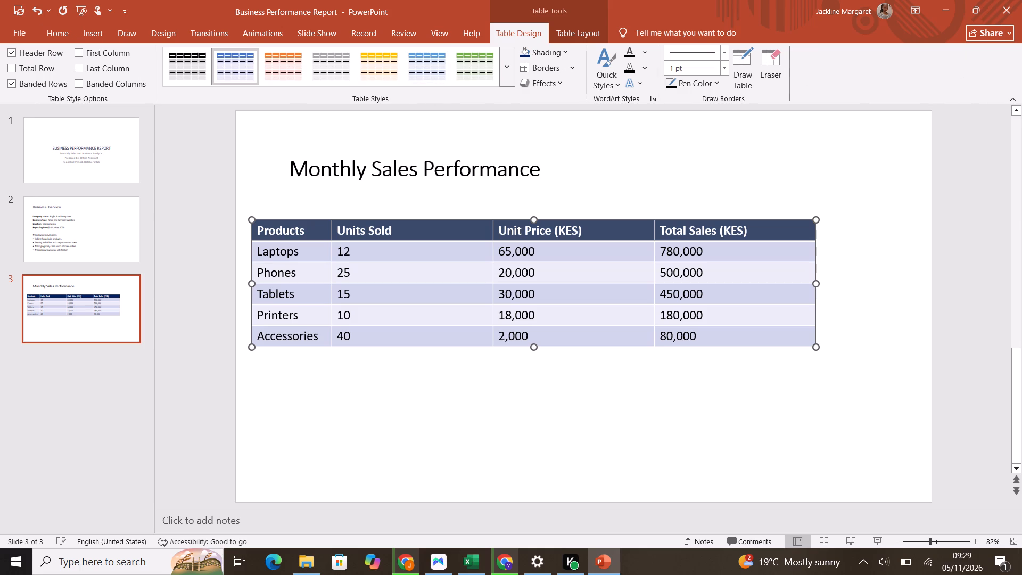
drag(262, 251, 284, 251)
drag(284, 251, 254, 251)
drag(261, 255, 310, 254)
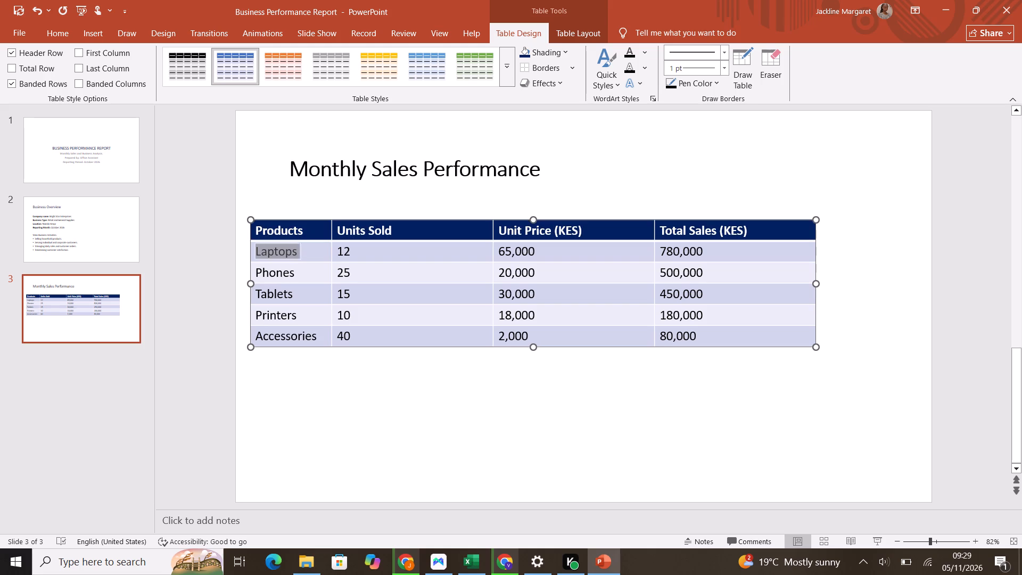
drag(310, 254, 732, 333)
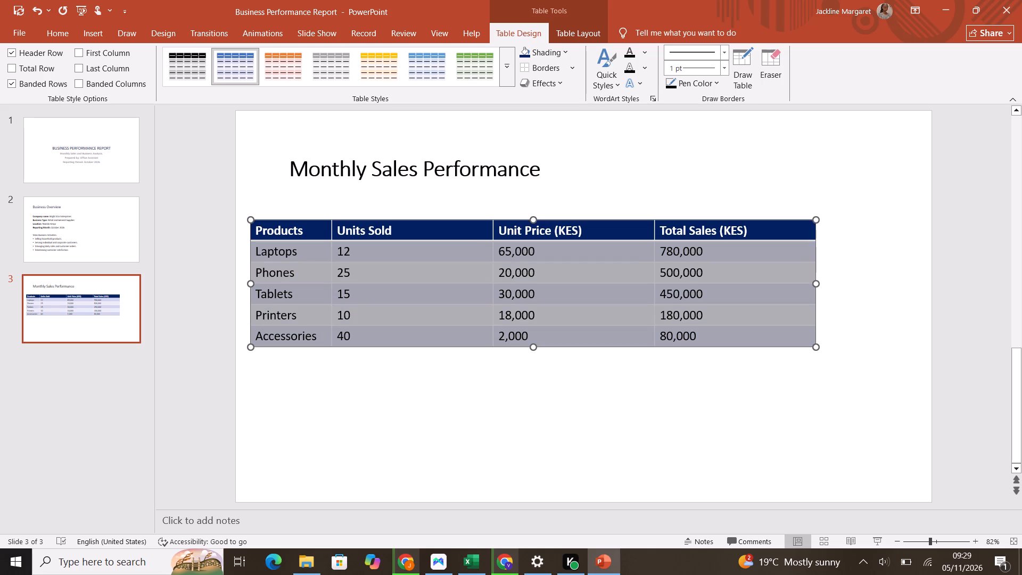
click(567, 52)
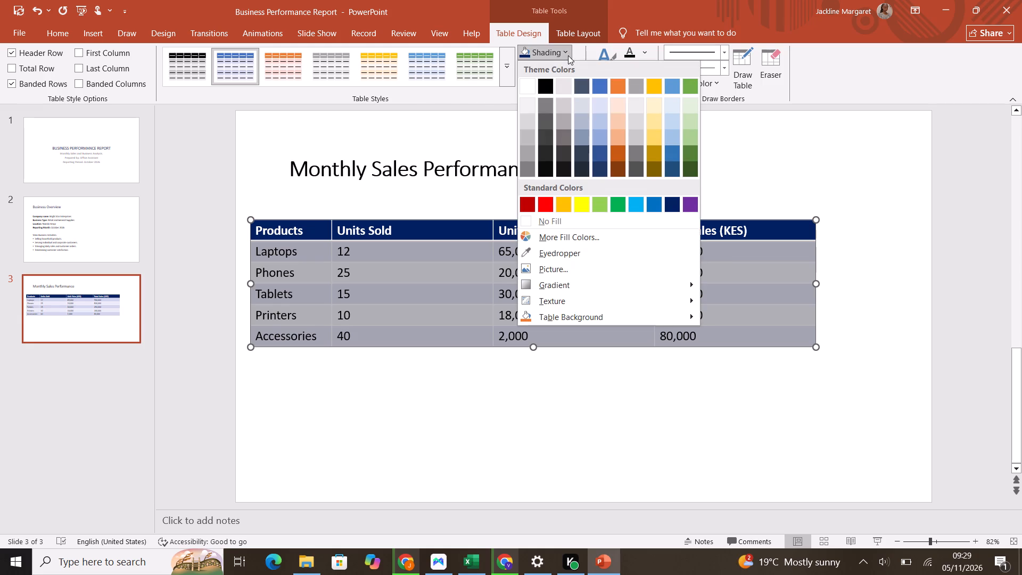
click(581, 104)
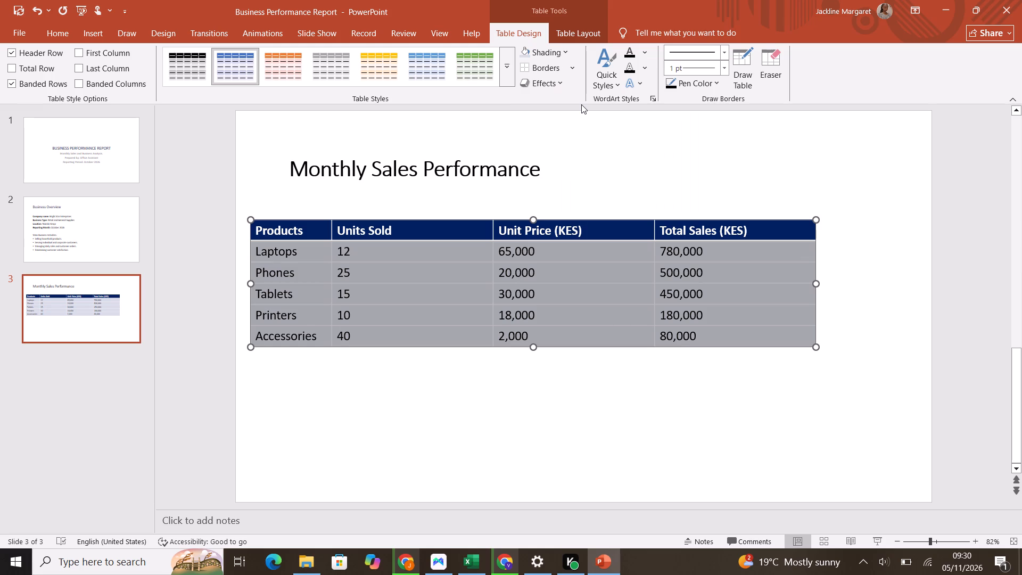
Set the font colour of the sales table's body rows to black and deselect the table.
click(55, 33)
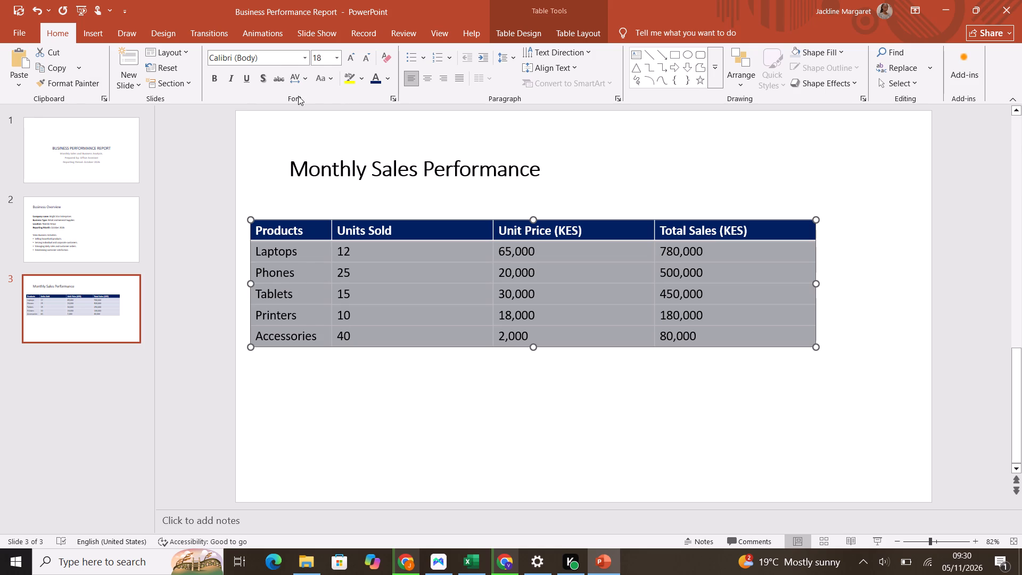
click(389, 79)
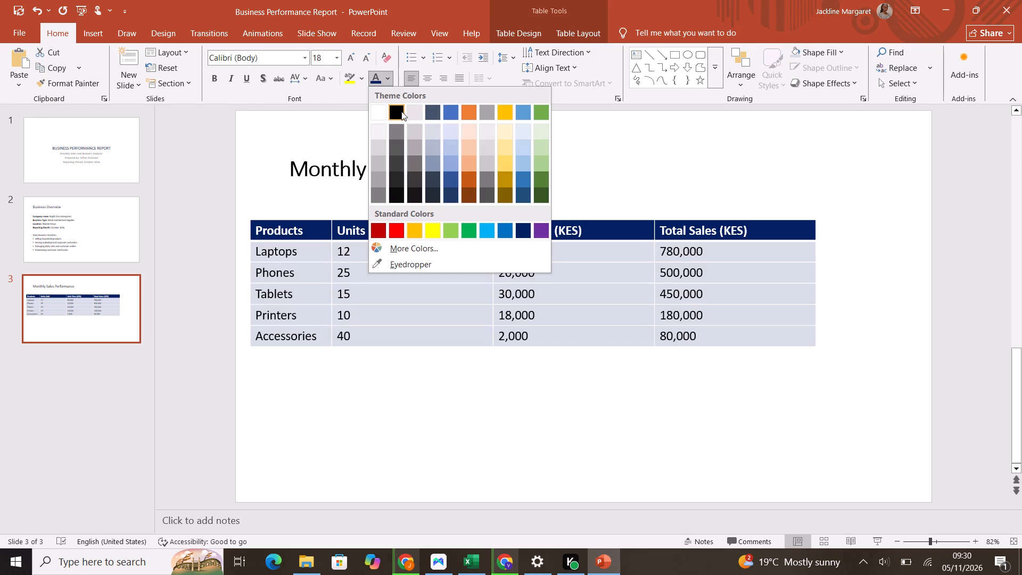
click(401, 111)
click(355, 404)
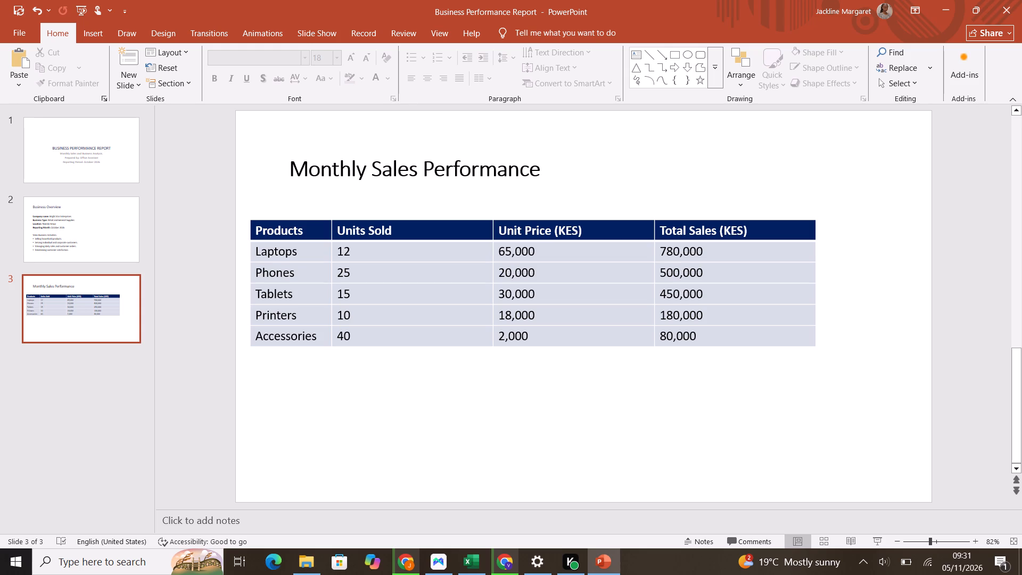
Widen the Products column slightly and narrow the Units Sold and Unit Price (KES) columns to fit their headings.
drag(328, 228, 334, 228)
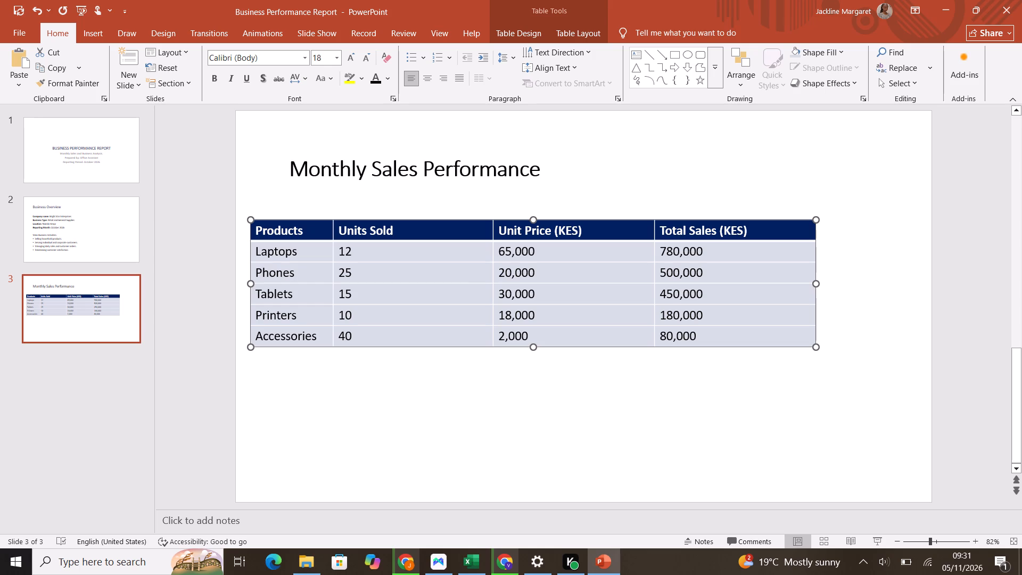
drag(492, 224, 431, 226)
drag(431, 226, 409, 222)
drag(409, 222, 409, 222)
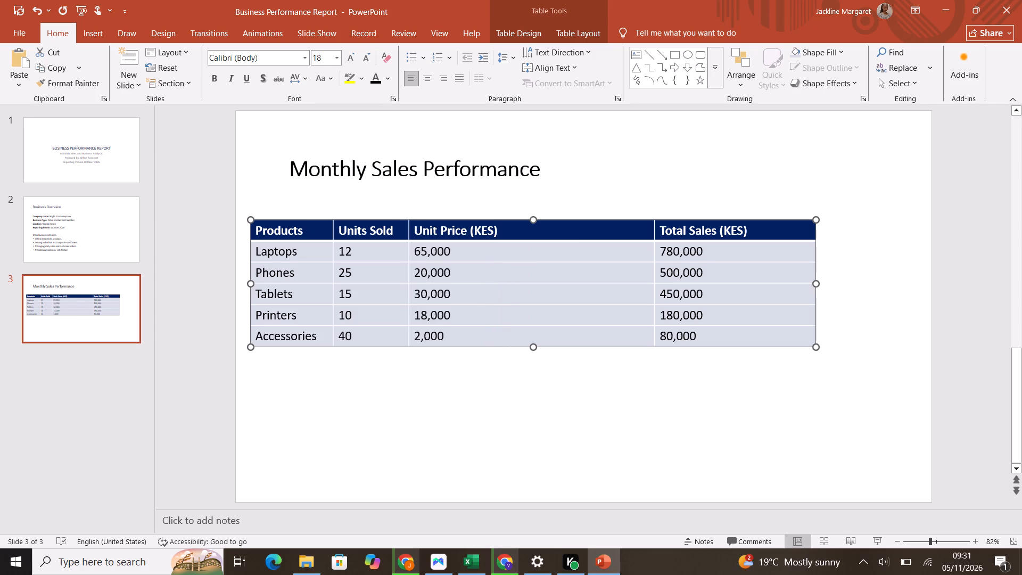
drag(654, 224, 550, 232)
drag(550, 232, 509, 226)
Reduce the sales table's overall width and widen the Products column so that Accessories fits on one line.
drag(815, 285, 621, 285)
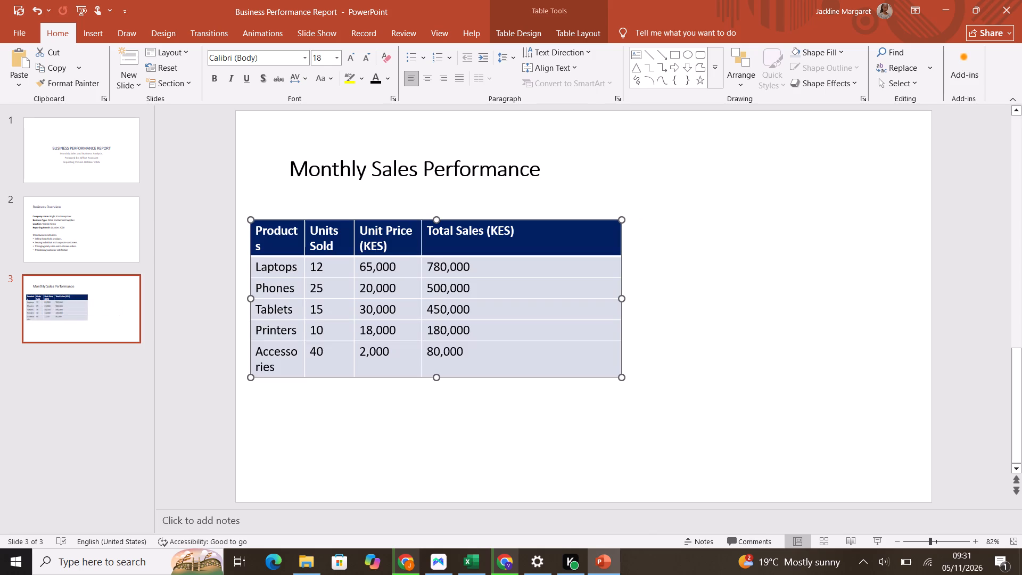
drag(622, 299, 694, 294)
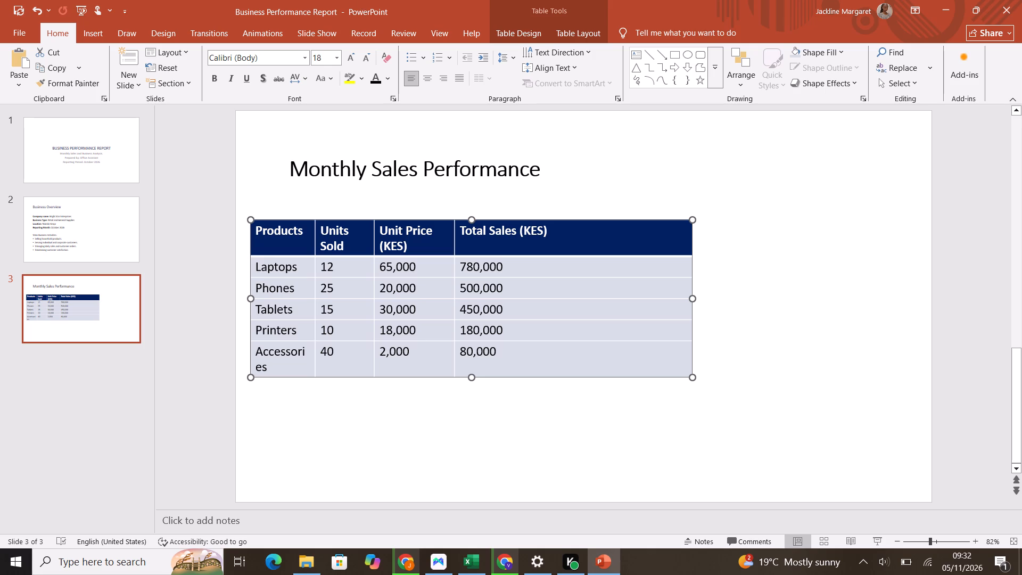
drag(313, 226, 348, 224)
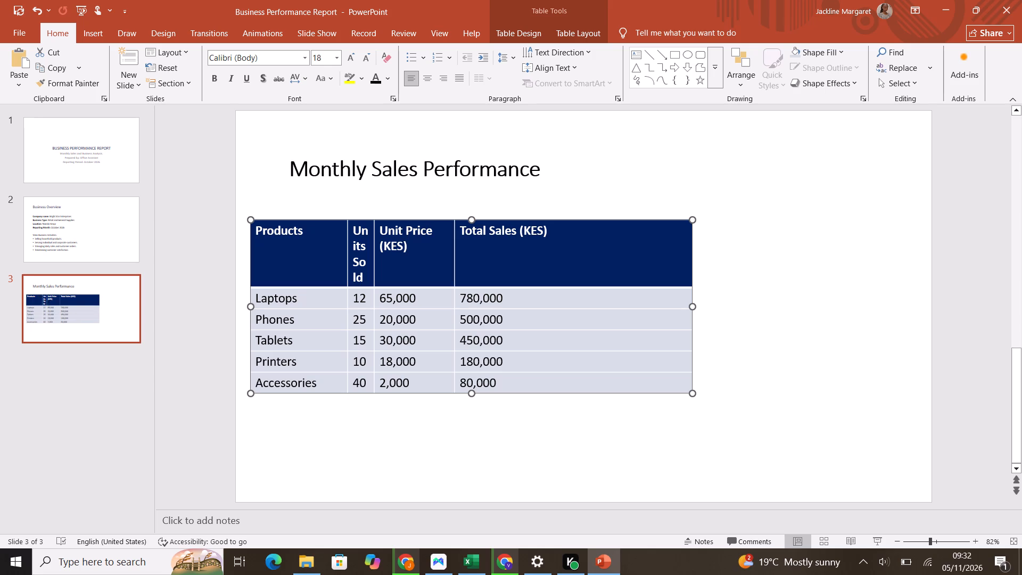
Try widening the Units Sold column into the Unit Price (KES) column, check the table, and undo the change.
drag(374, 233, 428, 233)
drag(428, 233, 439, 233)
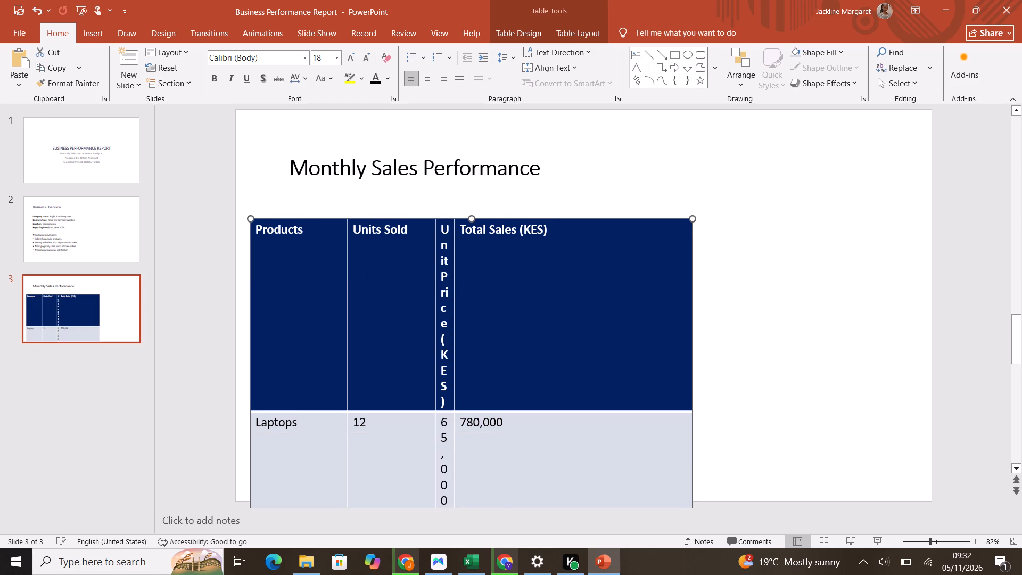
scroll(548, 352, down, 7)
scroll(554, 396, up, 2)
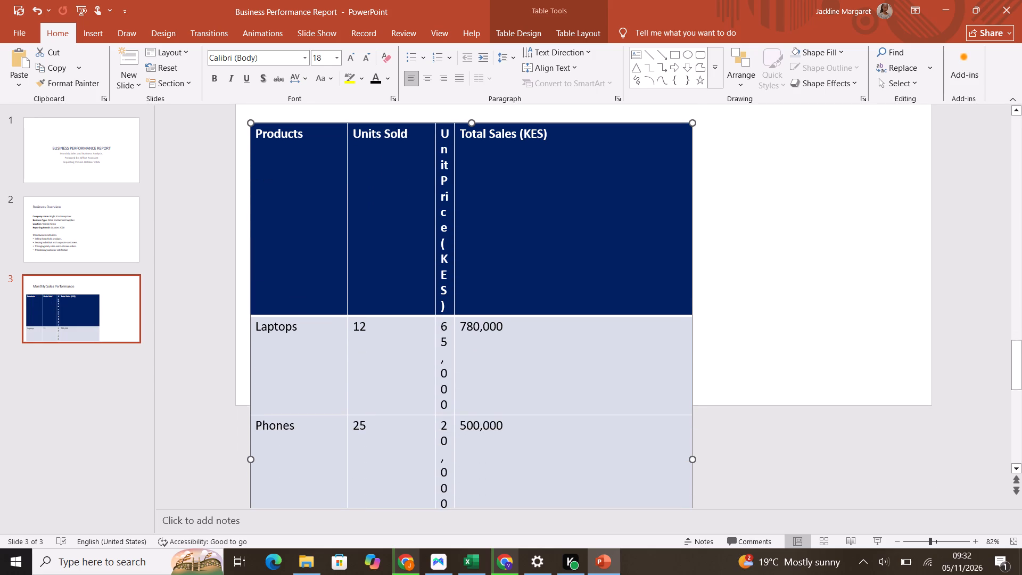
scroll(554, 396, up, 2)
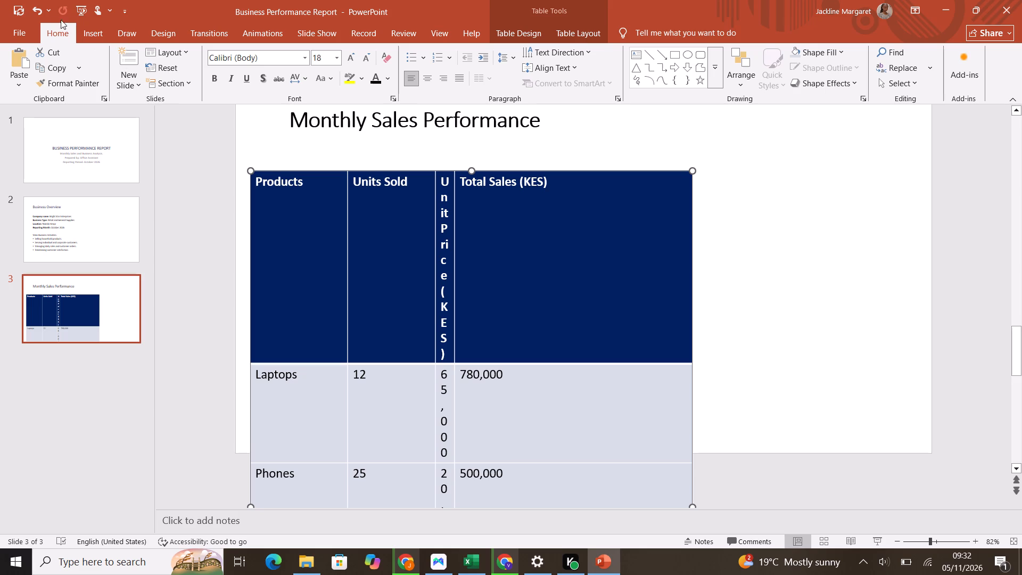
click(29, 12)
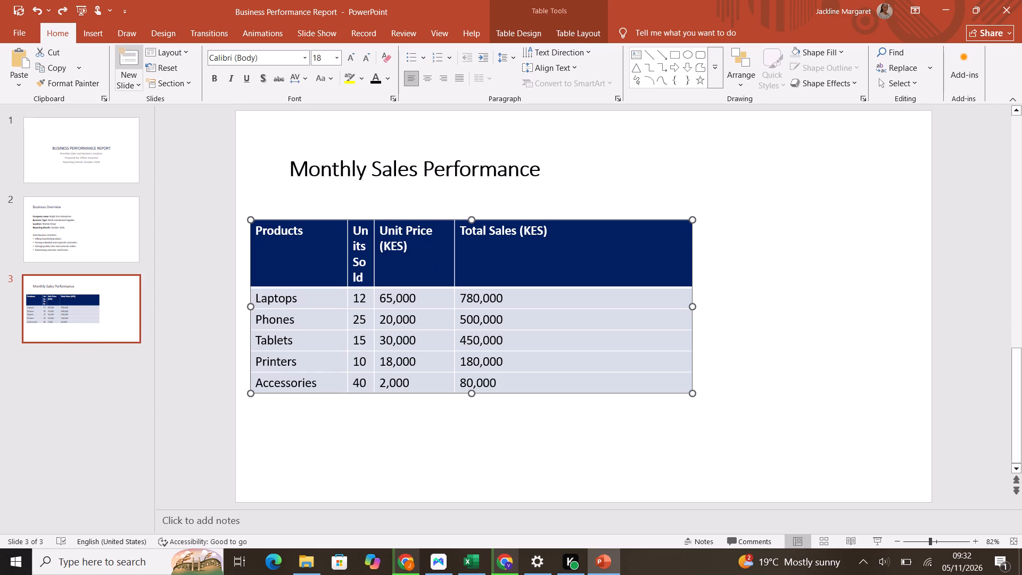
Widen the whole sales table by extending its outer edge beyond the Total Sales (KES) column.
drag(693, 306, 825, 296)
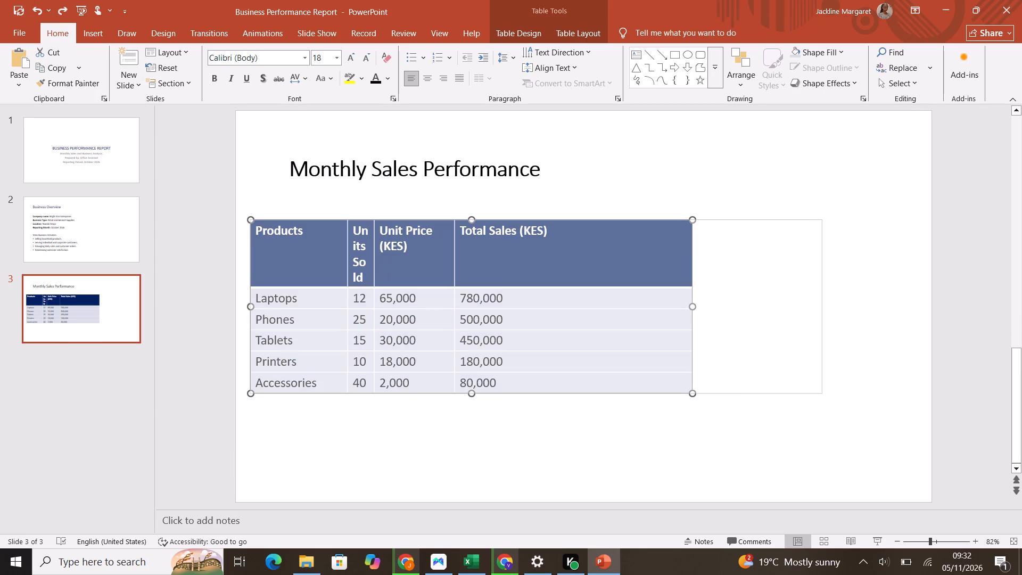
drag(825, 296, 840, 294)
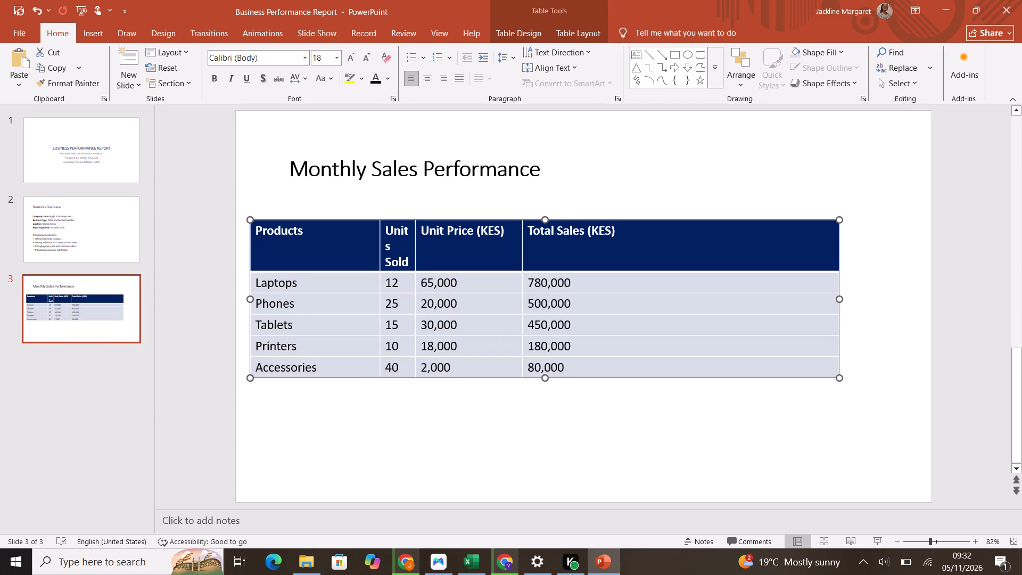
Widen the Unit Price (KES) column into Total Sales (KES), and widen the Units Sold column so its heading fits on one line.
drag(523, 275, 541, 275)
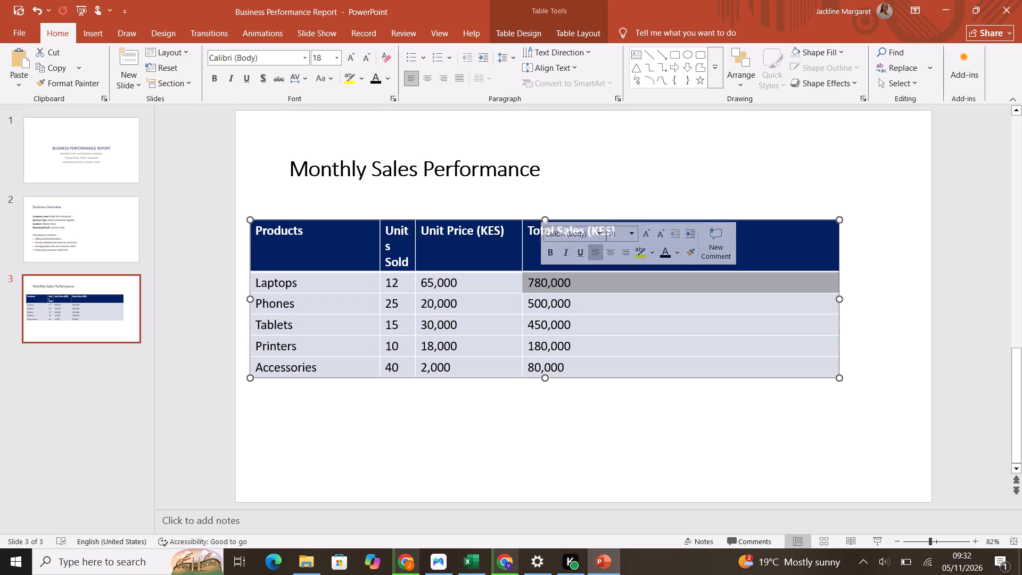
click(517, 253)
drag(522, 251, 604, 245)
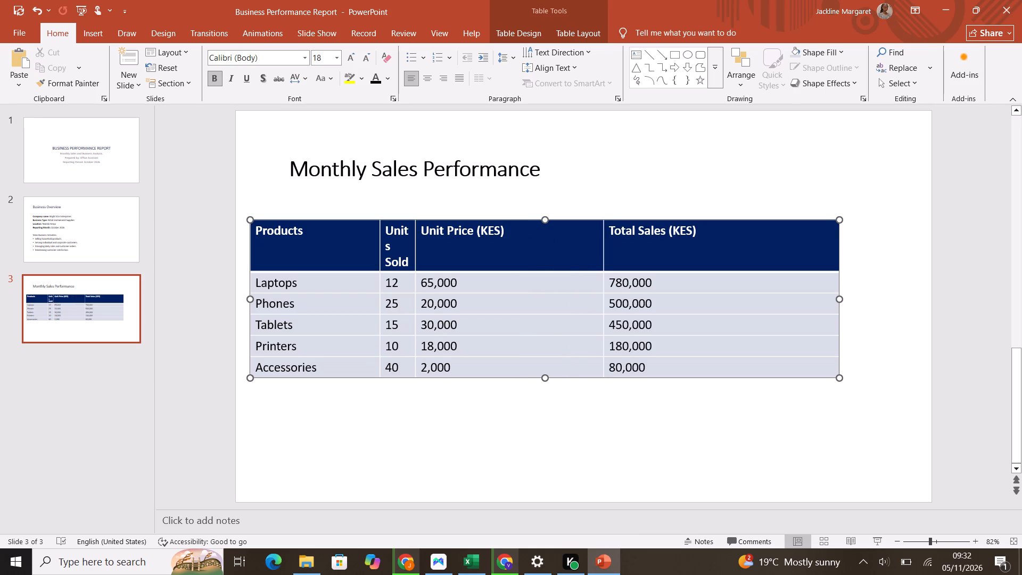
drag(418, 243, 491, 247)
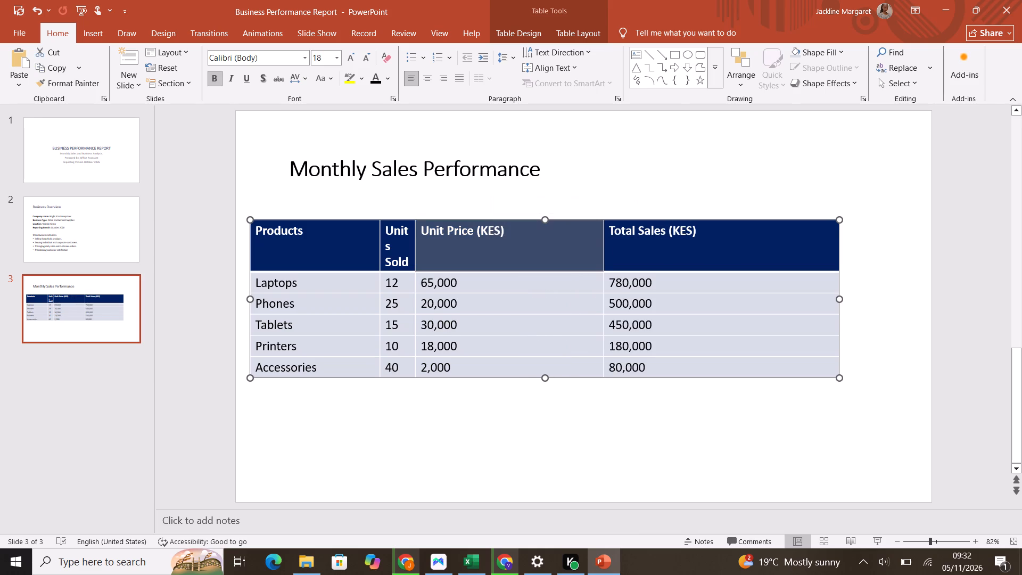
drag(414, 245, 476, 245)
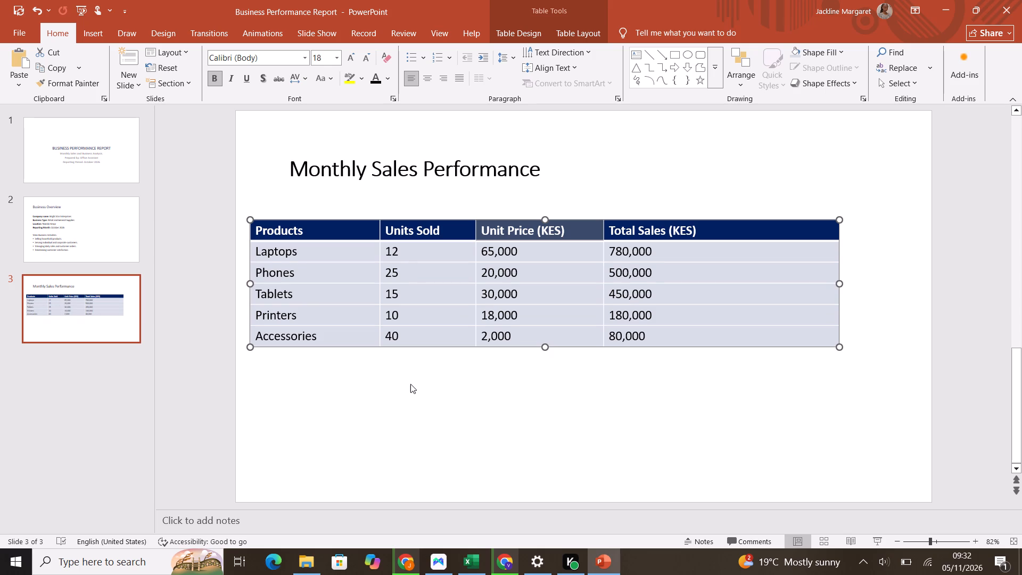
click(414, 421)
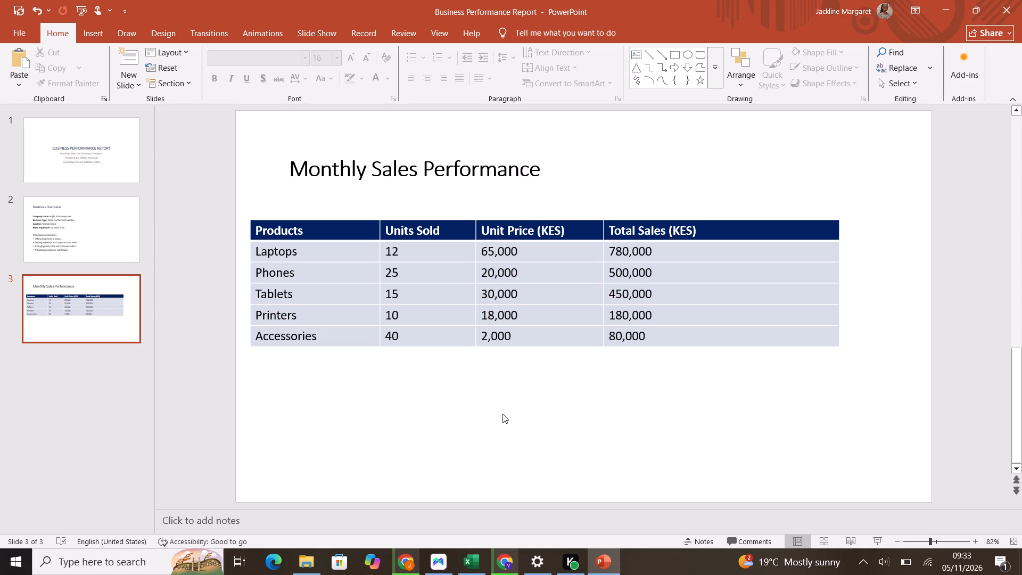
Apply numbering to all cells of the sales table and try to select the number in front of Phones.
click(257, 254)
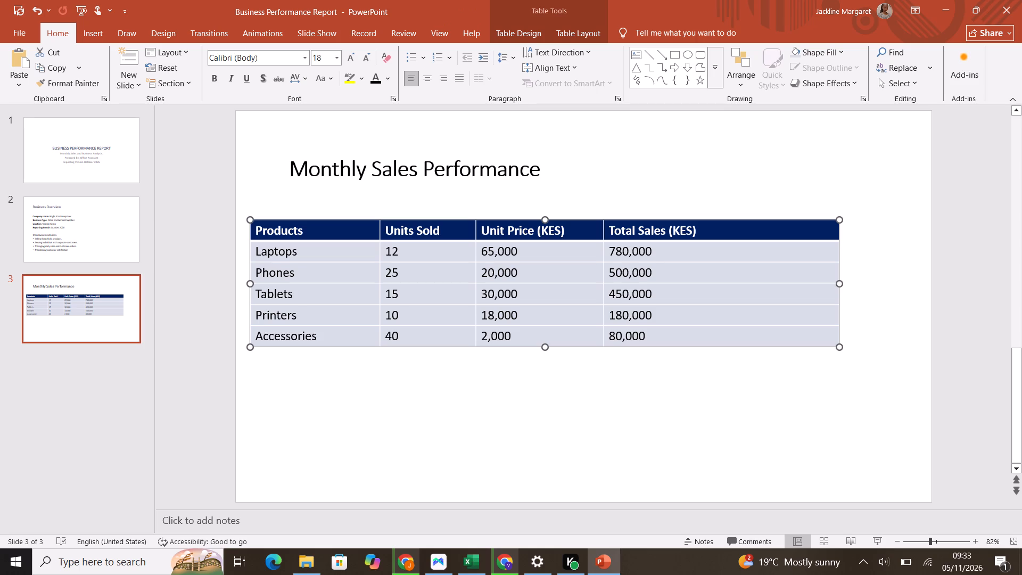
click(435, 56)
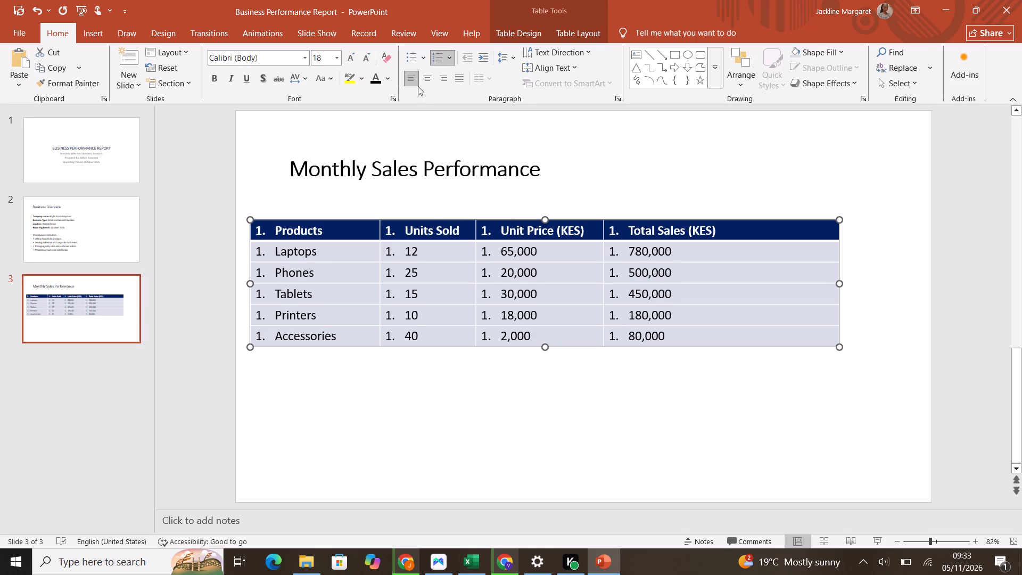
click(262, 271)
click(265, 274)
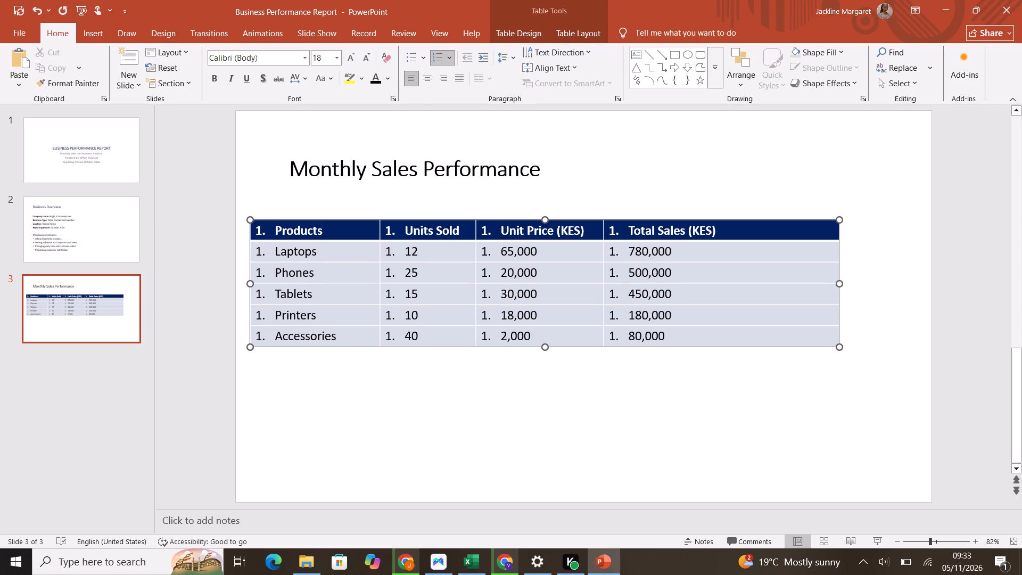
click(258, 270)
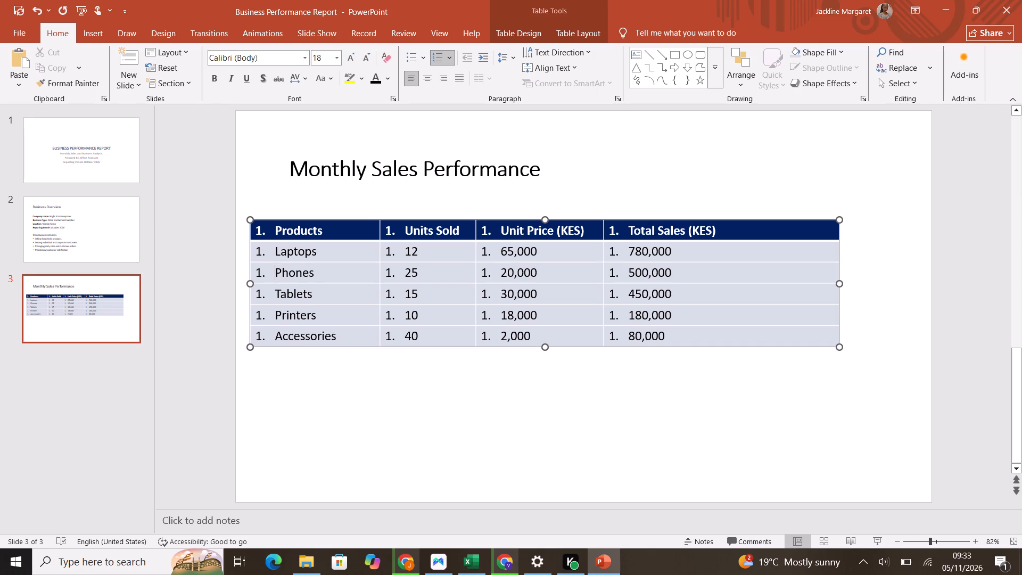
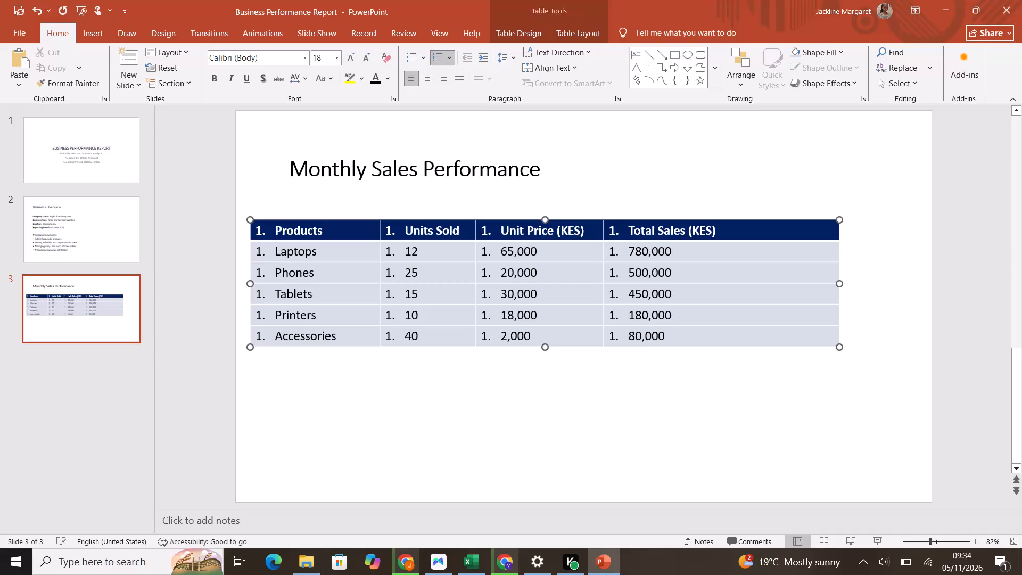
Undo the numbering applied to the cells of the sales table.
click(259, 269)
click(35, 9)
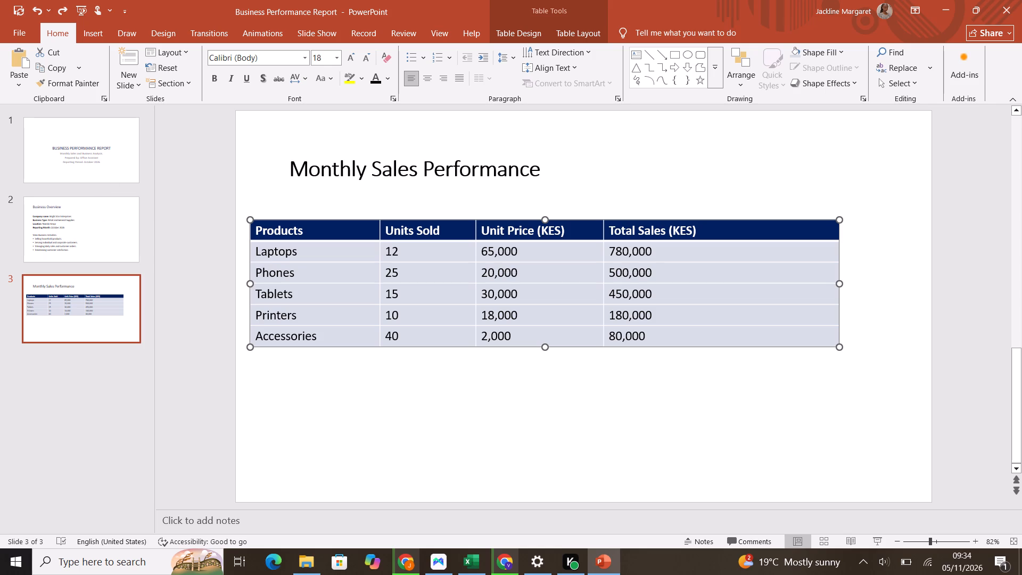
Select the figures under Units Sold, Unit Price (KES) and Total Sales (KES) for all products and open the vertical text alignment options.
drag(386, 252, 422, 252)
drag(422, 252, 681, 334)
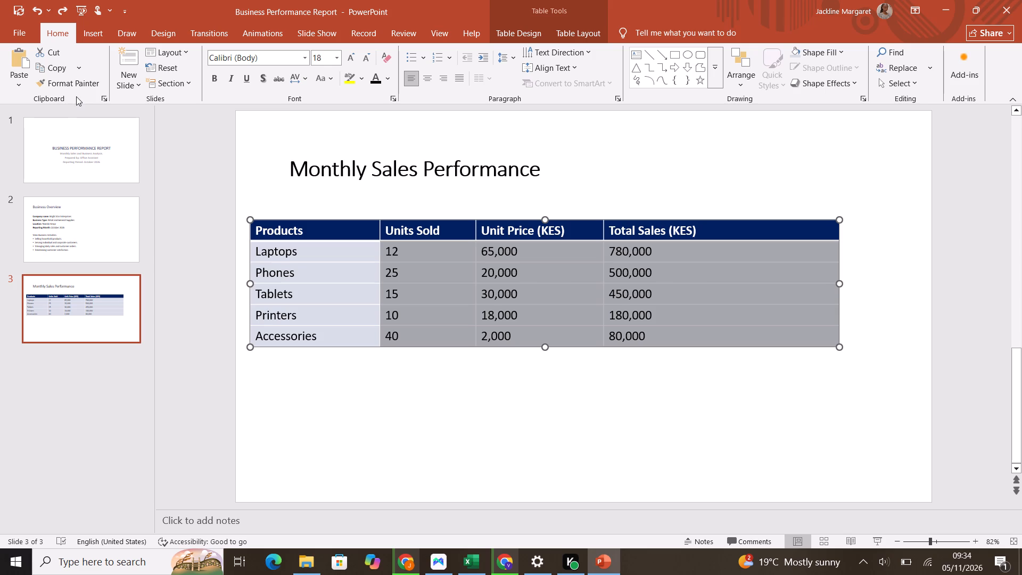
click(575, 67)
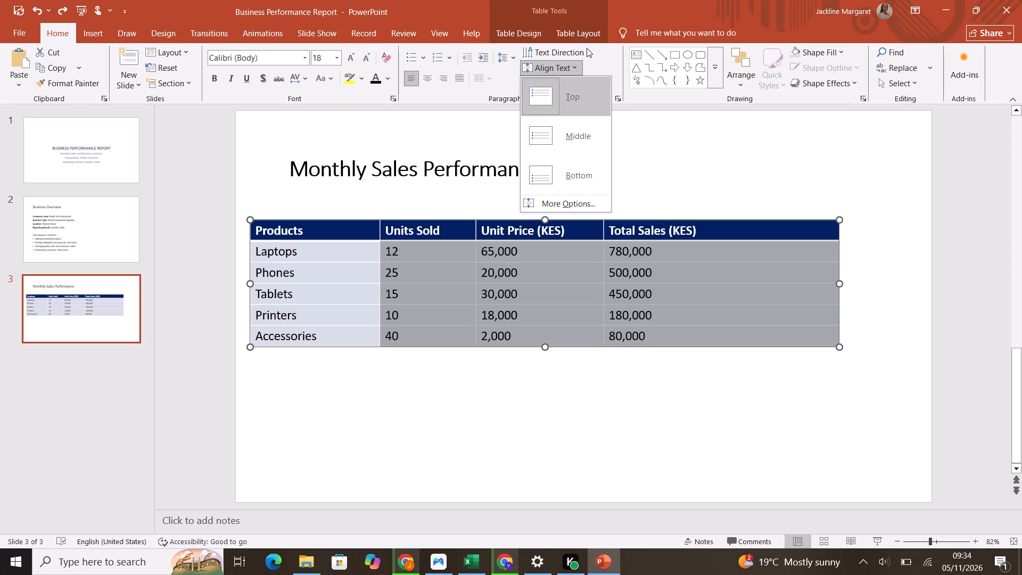
click(587, 51)
click(587, 51)
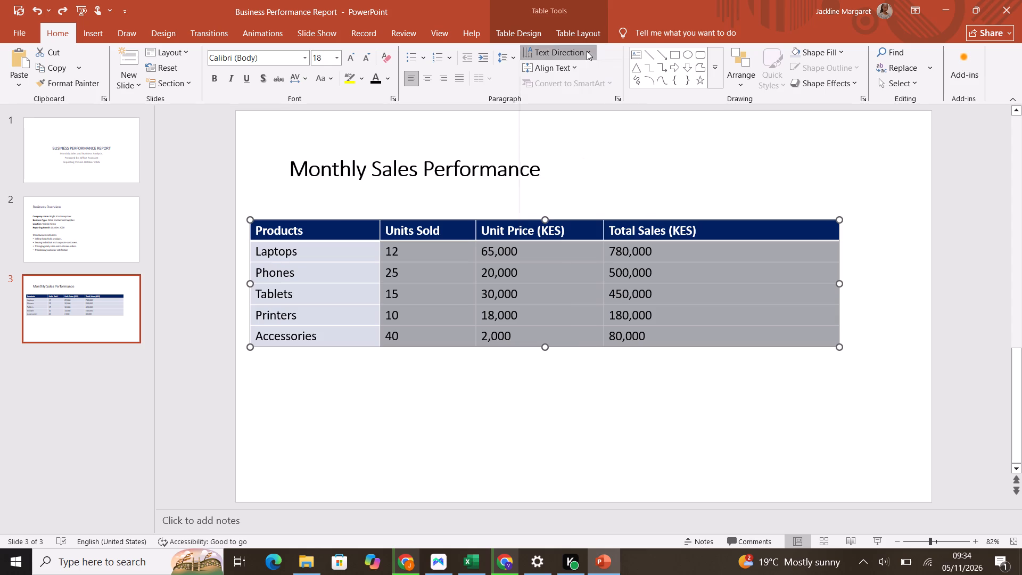
click(573, 69)
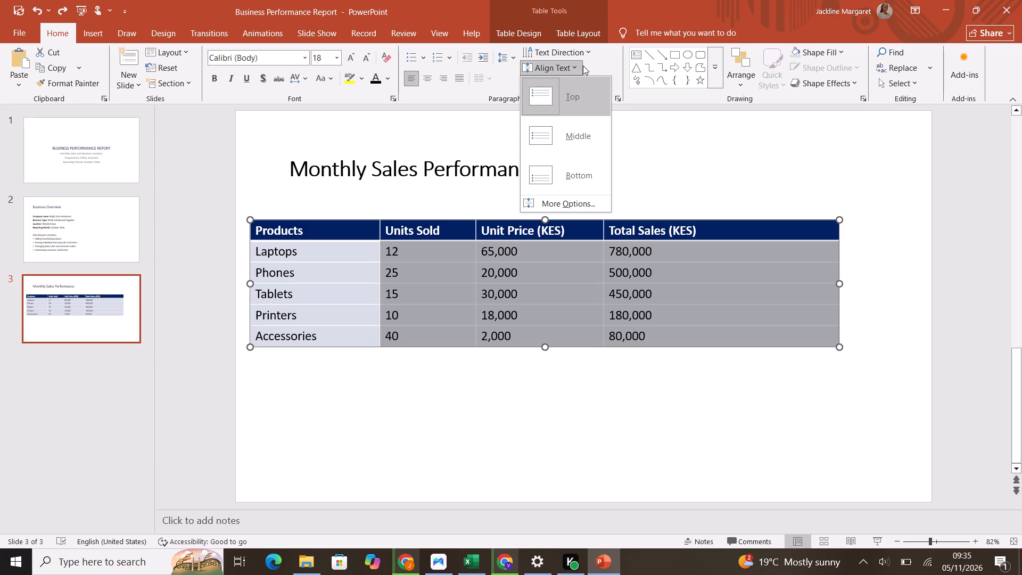
click(577, 66)
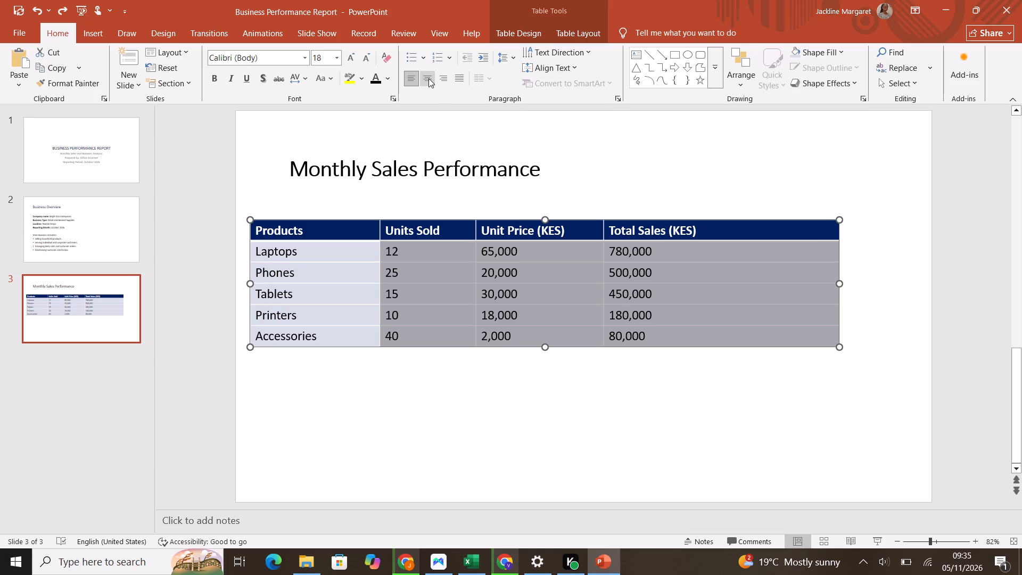
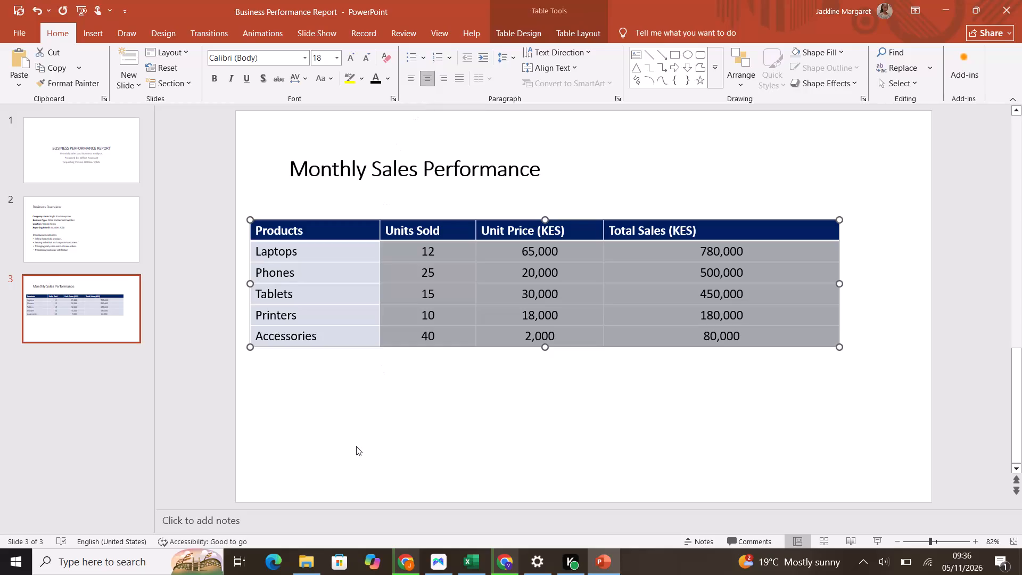
Insert a new row below the Accessories row at the end of the sales table.
click(356, 446)
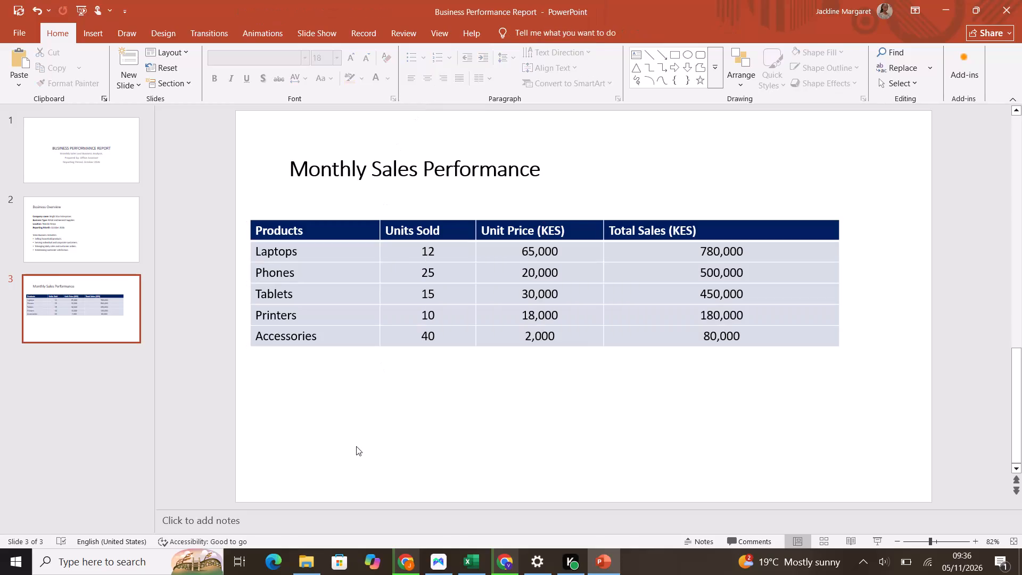
click(323, 338)
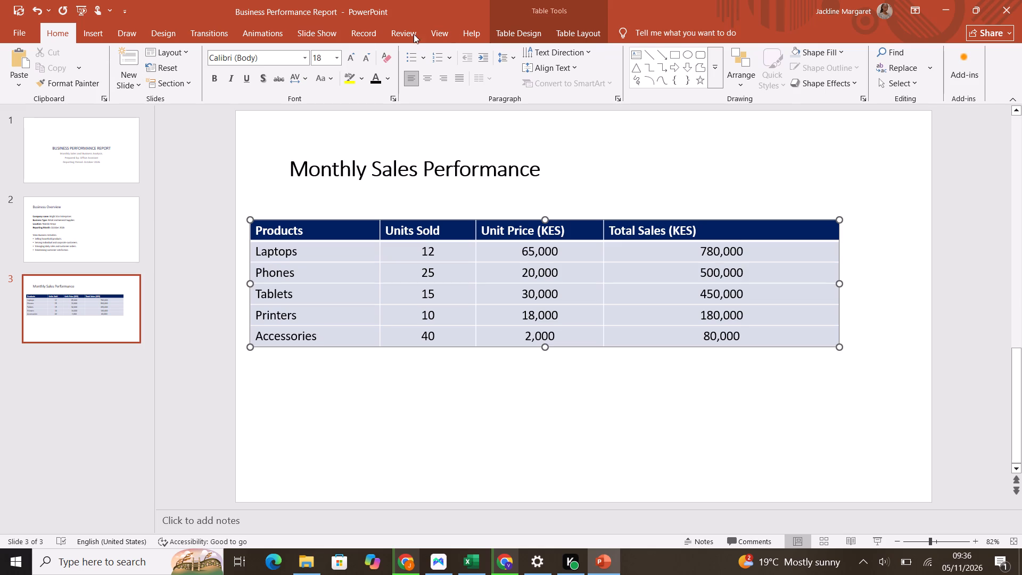
click(580, 33)
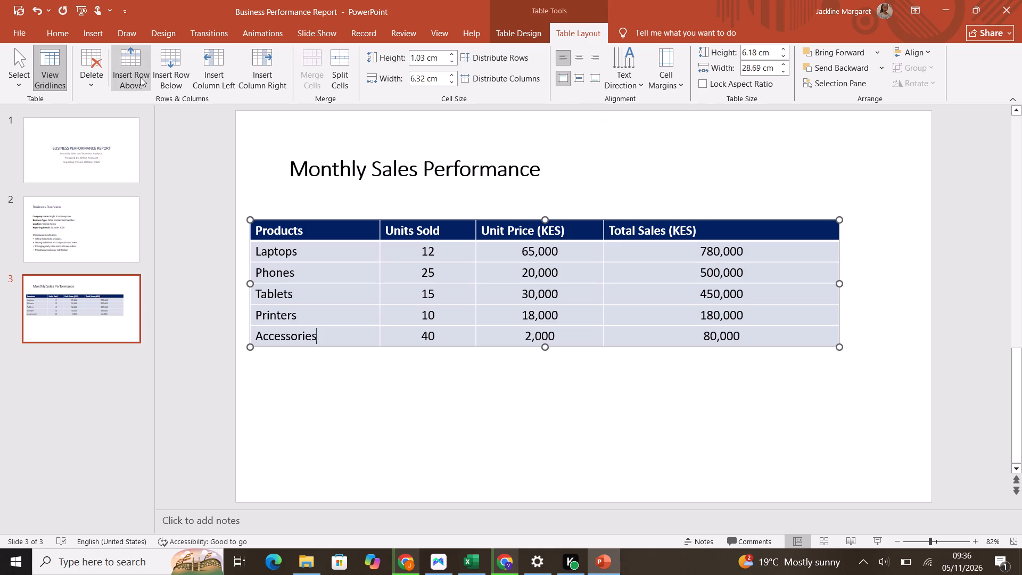
click(177, 60)
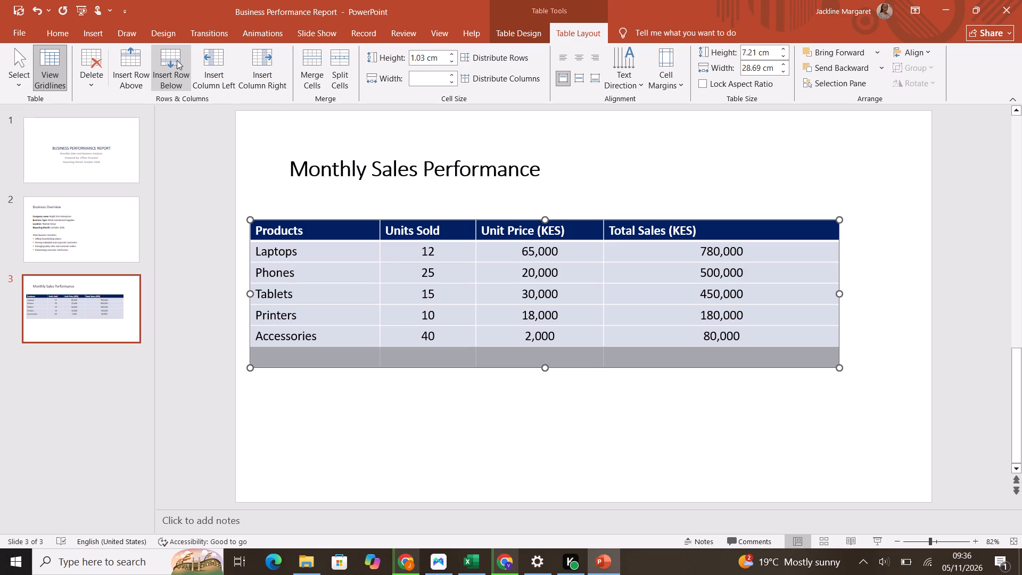
Fill in the new last row of the sales table with the label TOTAL SALES and 1,990,000 under Total Sales (KES).
click(278, 352)
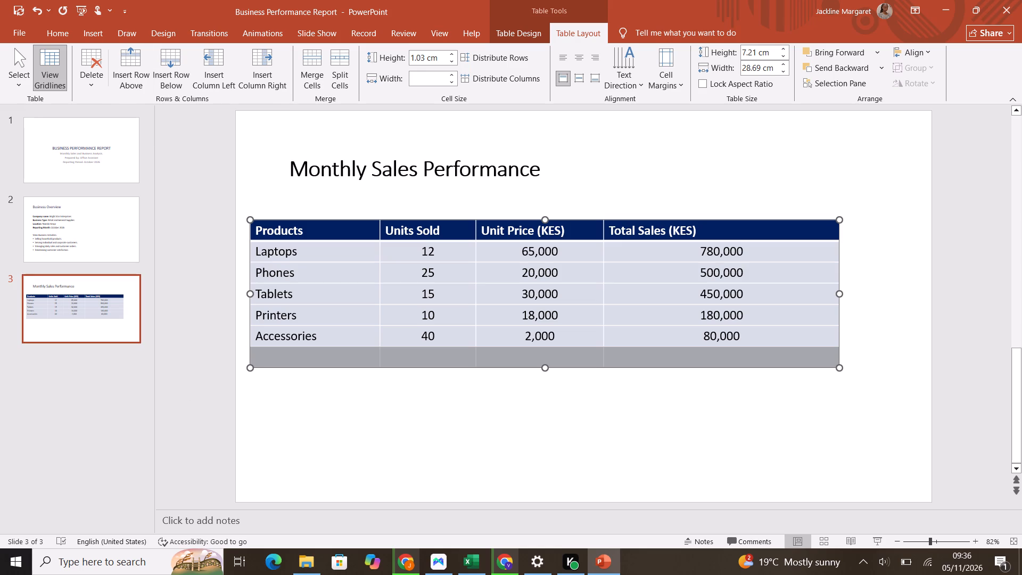
click(282, 365)
click(304, 416)
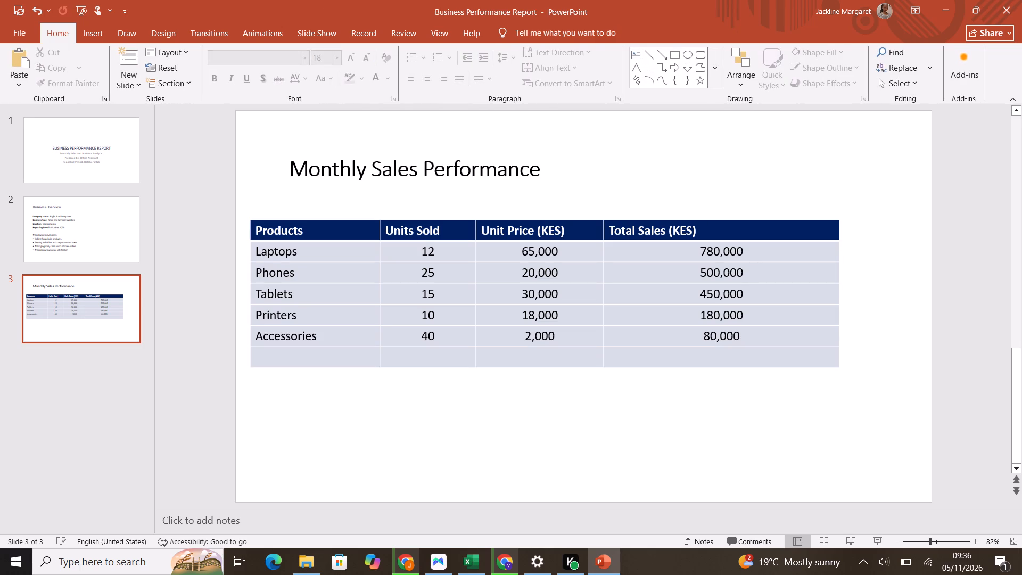
click(283, 358)
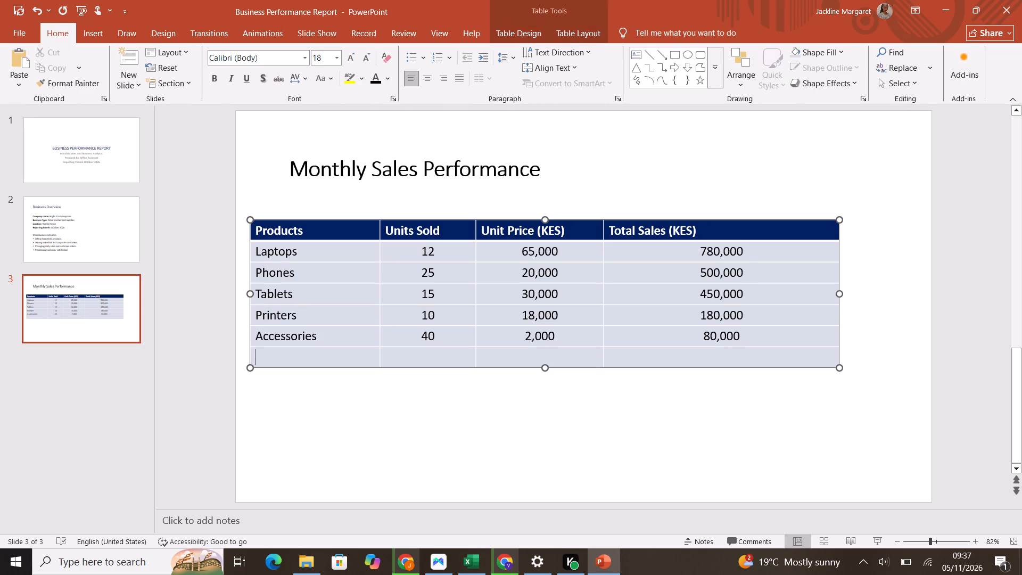
text(TOTAL SA)
text(LES)
click(743, 362)
key(1)
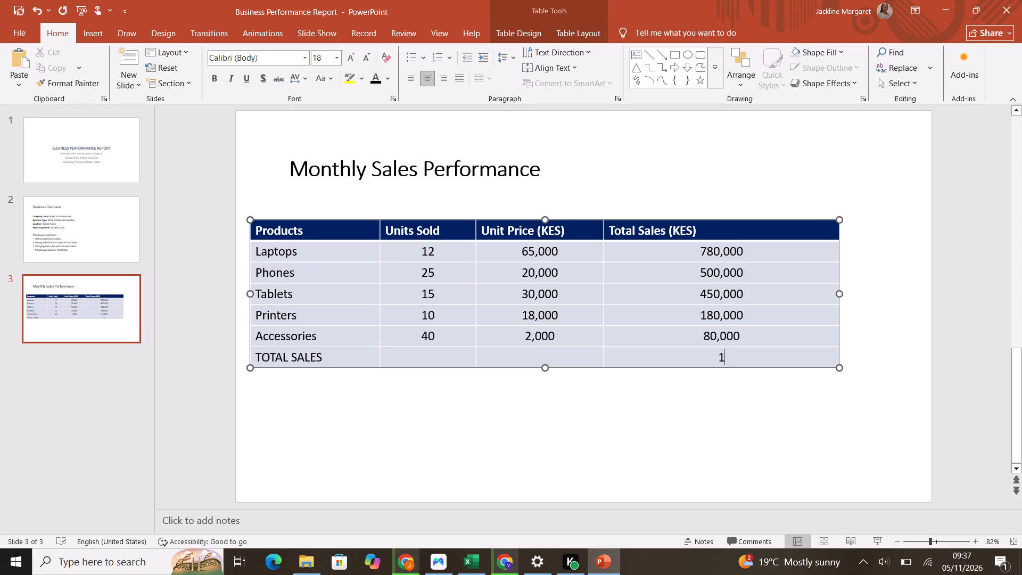
text(,990)
text(,000)
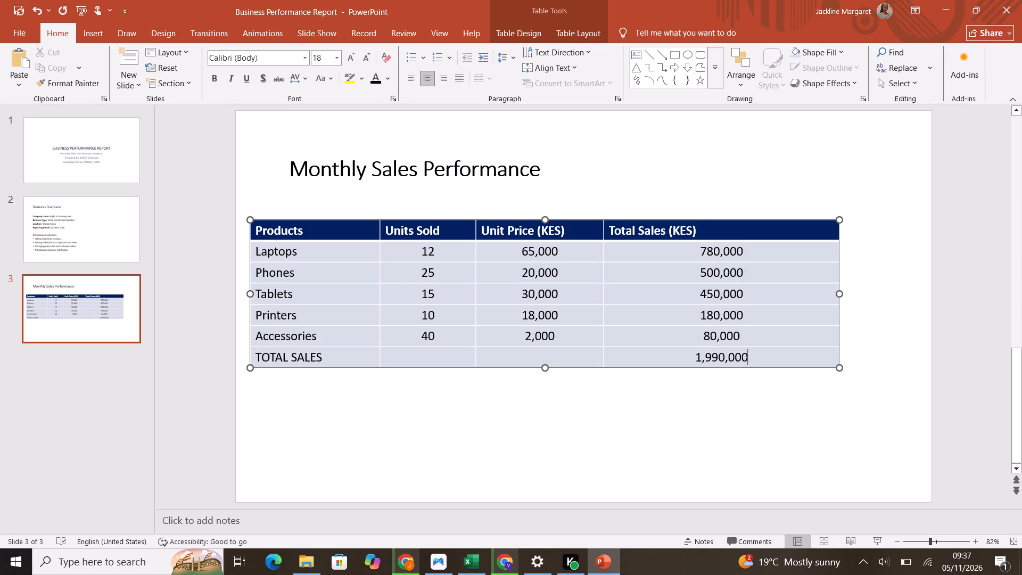
Make the whole TOTAL SALES row of the sales table bold.
drag(263, 357, 757, 352)
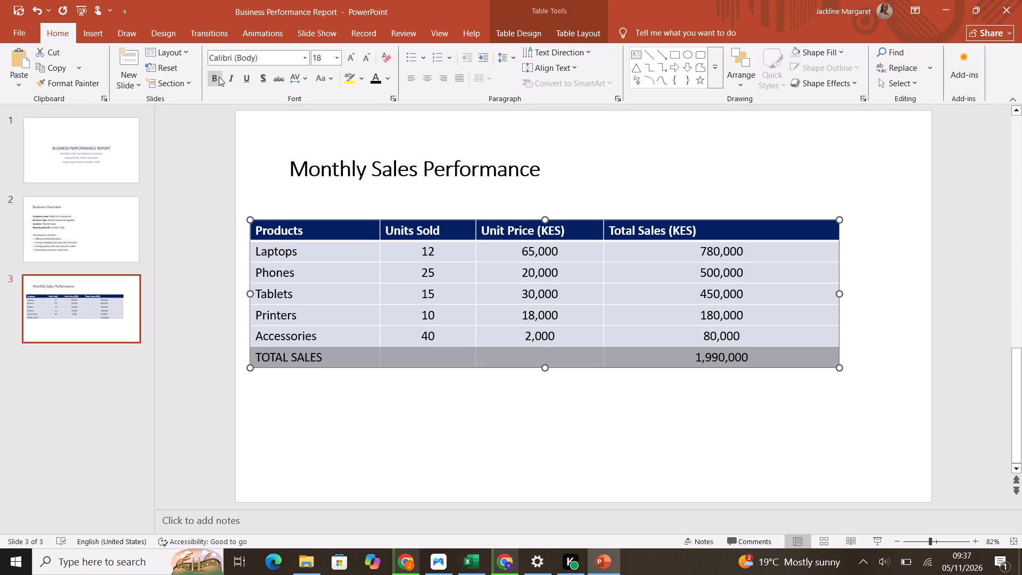
click(218, 78)
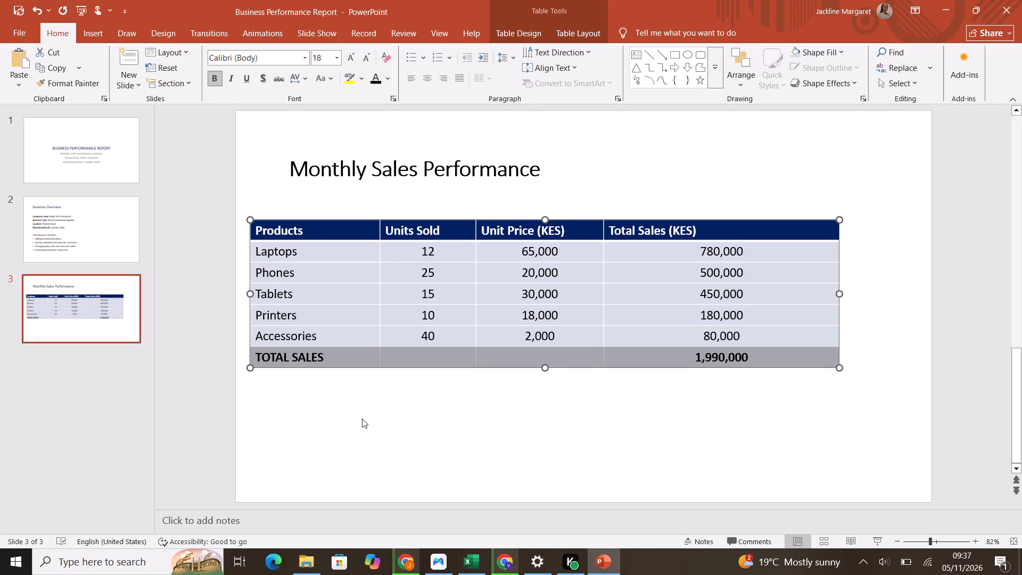
click(362, 418)
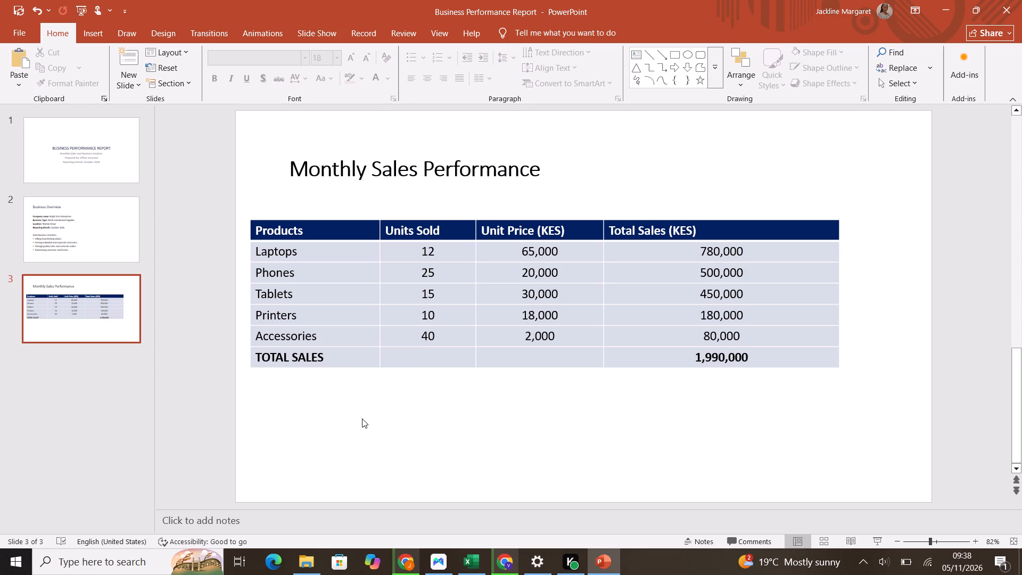
Add a new slide with the Title and Content layout after the Monthly Sales Performance slide.
click(63, 37)
click(133, 86)
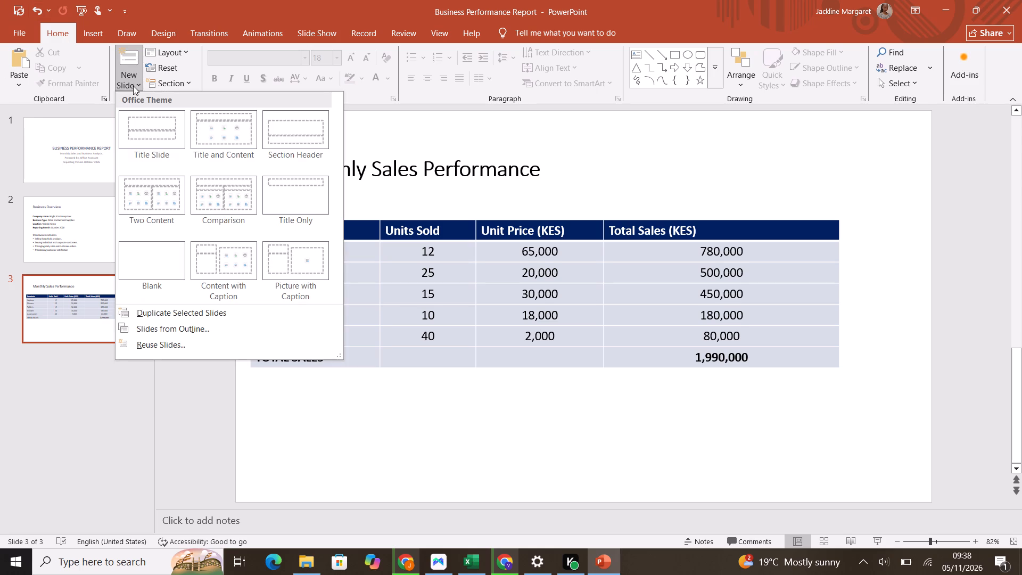
click(219, 137)
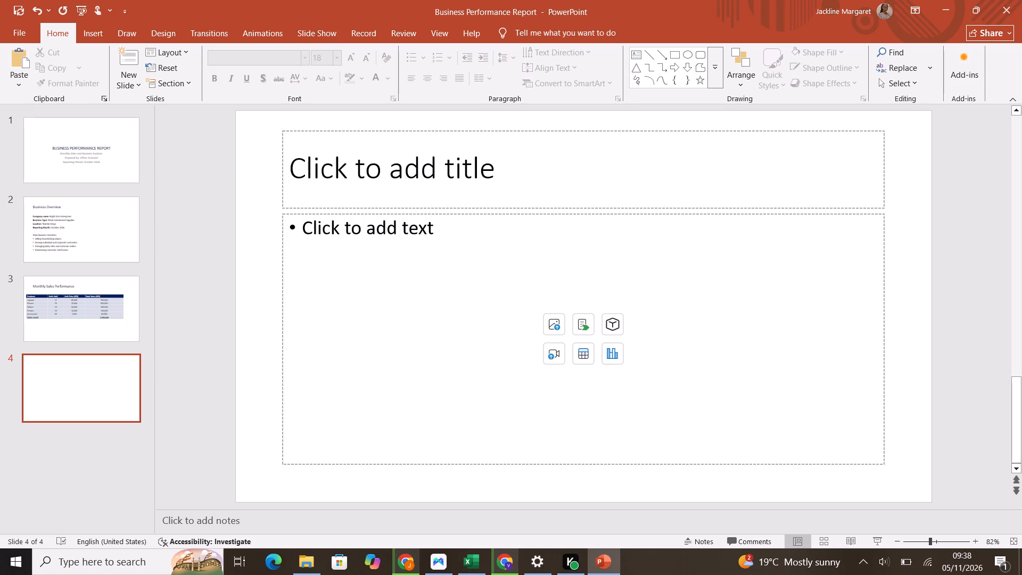
Enter "Sales Performance by Product" as the title of the new fourth slide.
click(377, 188)
key(s)
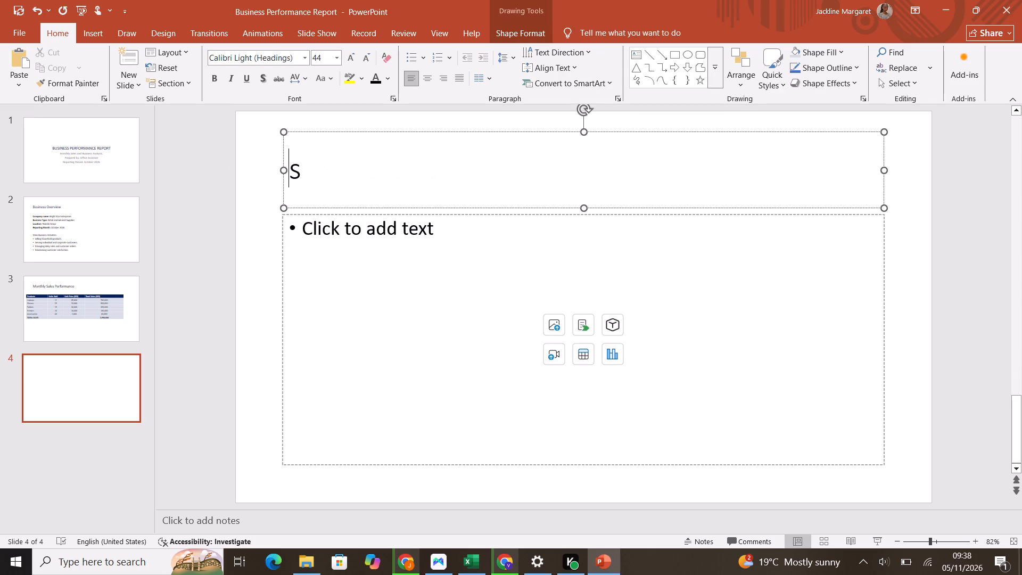
key(BackSpace)
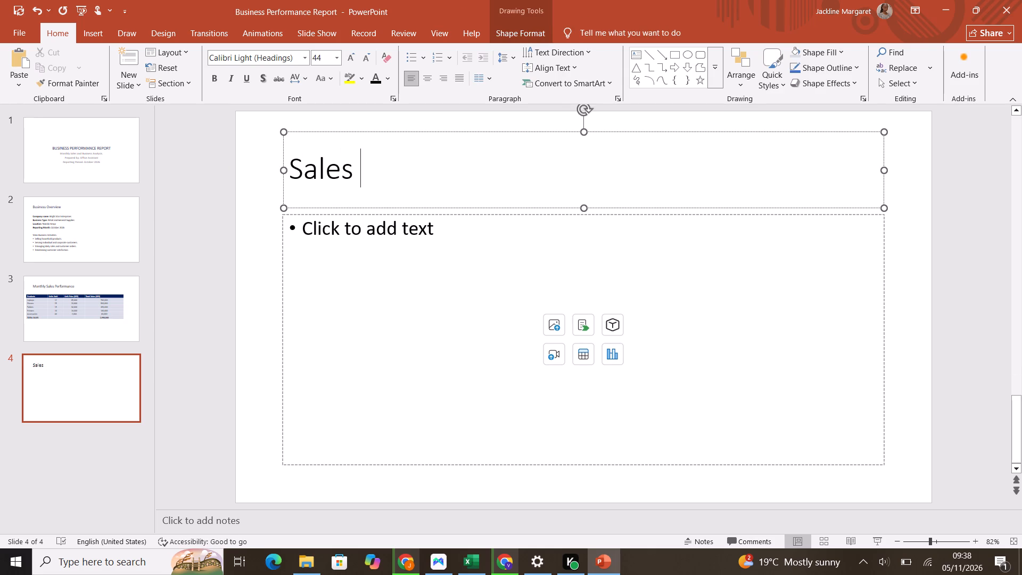
text(erformance by)
key(space)
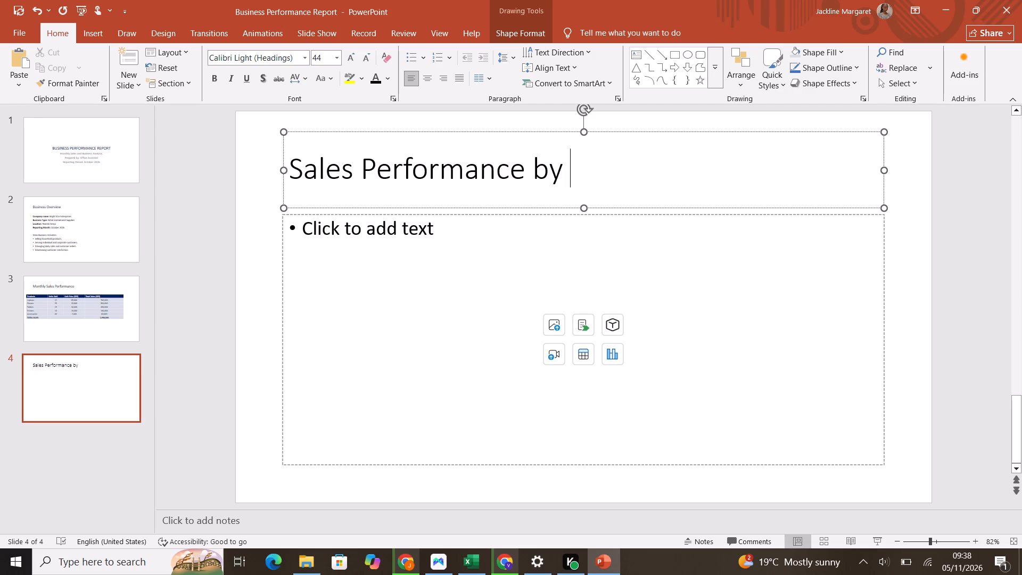
key(p)
text(roduct)
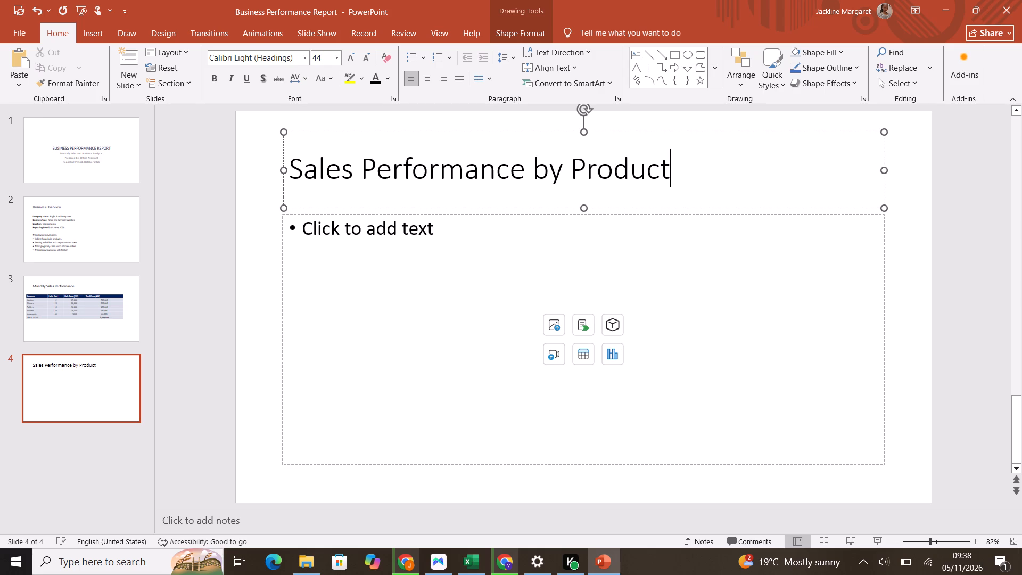
Insert a Clustered Column chart into the content area of the Sales Performance by Product slide.
click(305, 248)
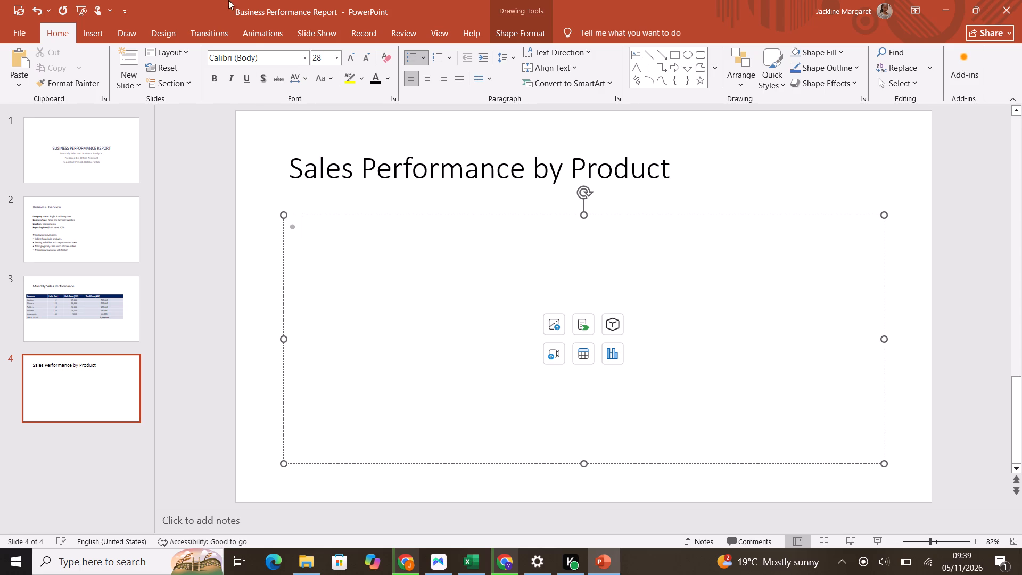
click(102, 32)
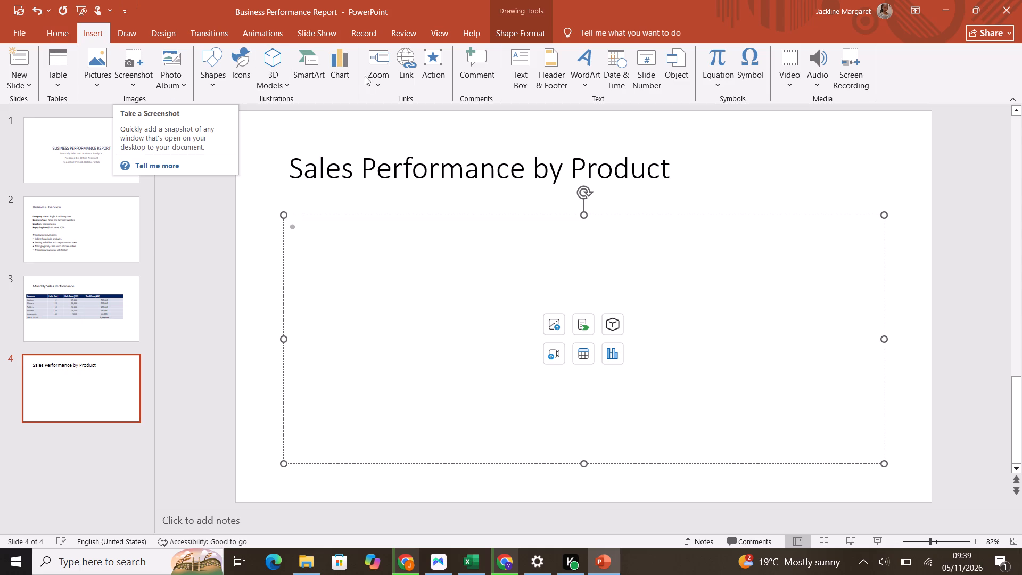
click(336, 67)
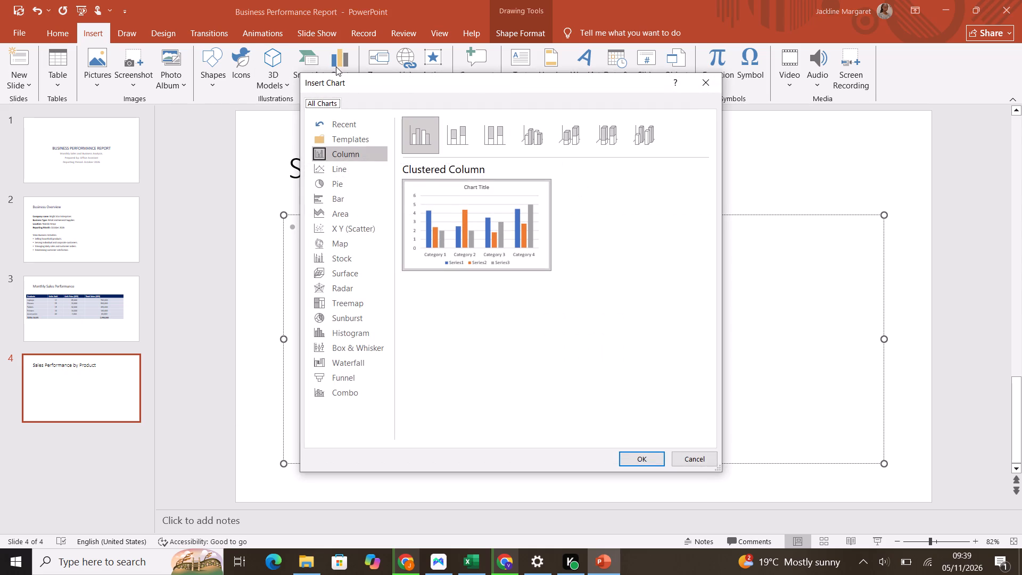
click(355, 153)
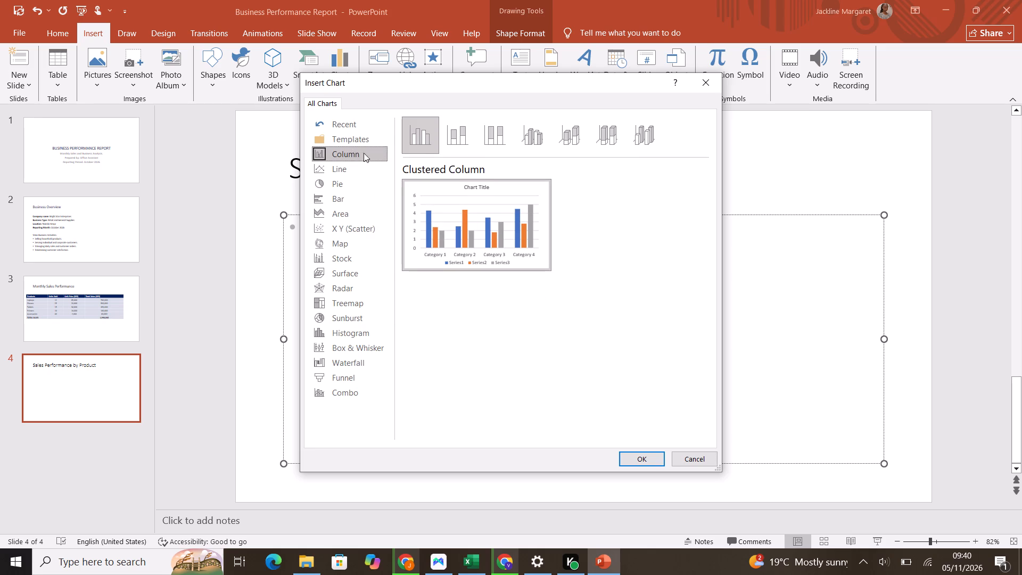
click(442, 227)
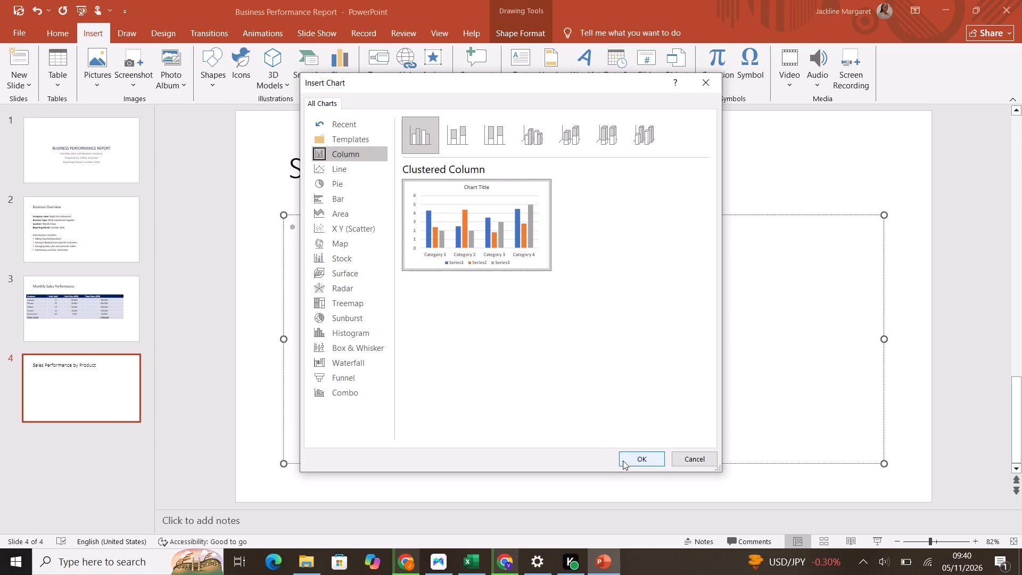
click(646, 459)
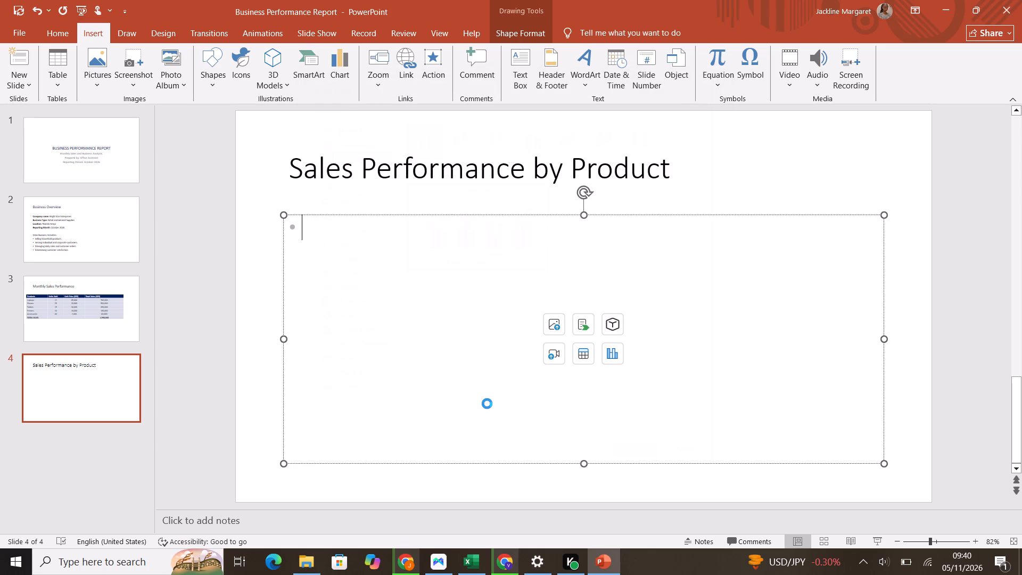
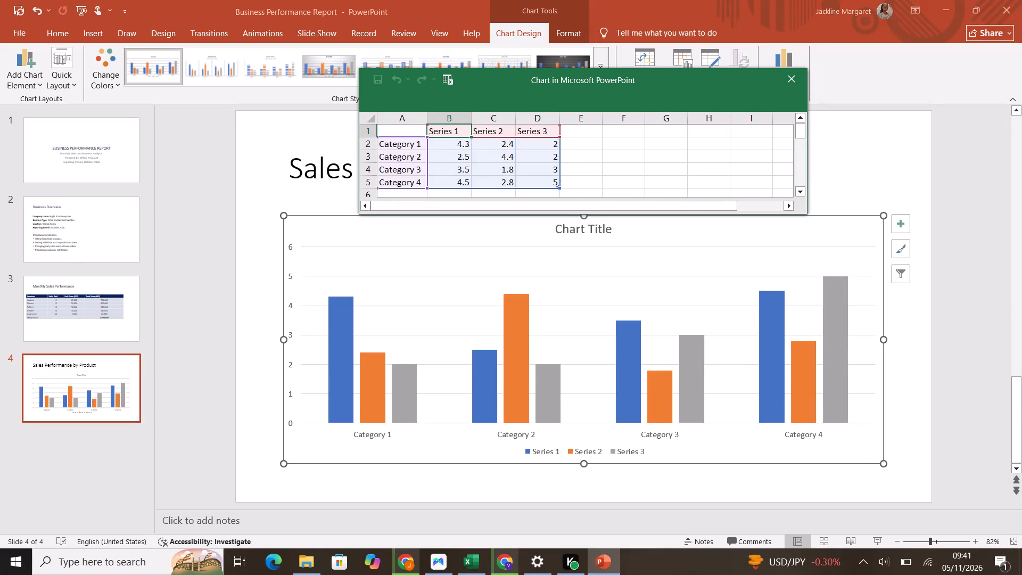
Label the first two header cells of the chart data sheet "Product" and "Units sold".
click(403, 132)
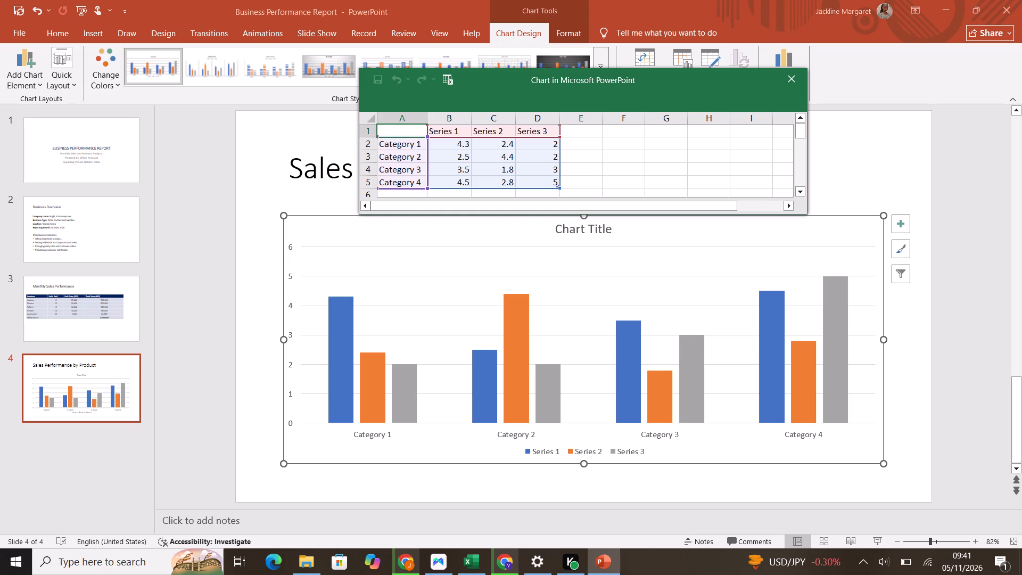
key(p)
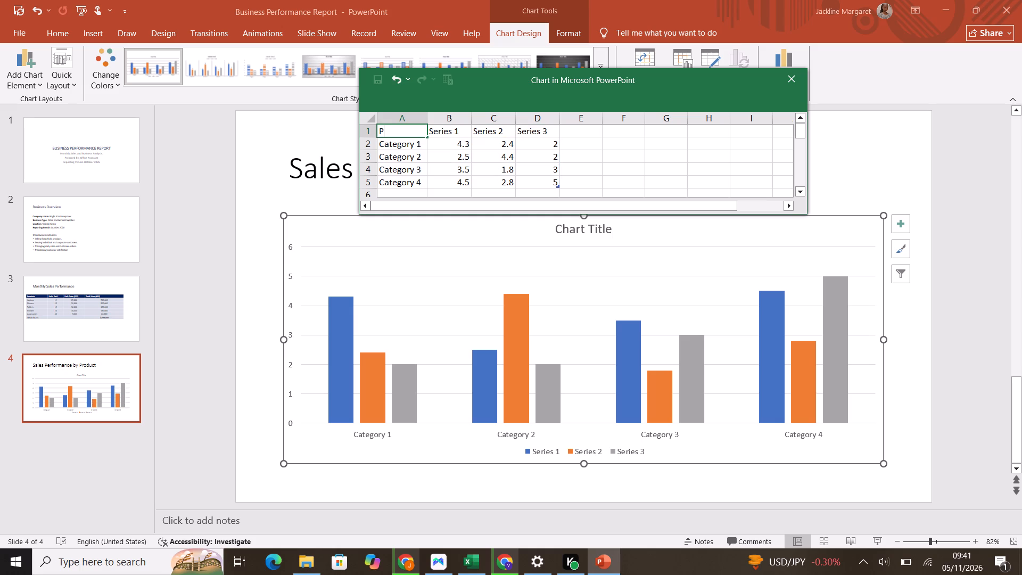
text(roduct)
click(447, 136)
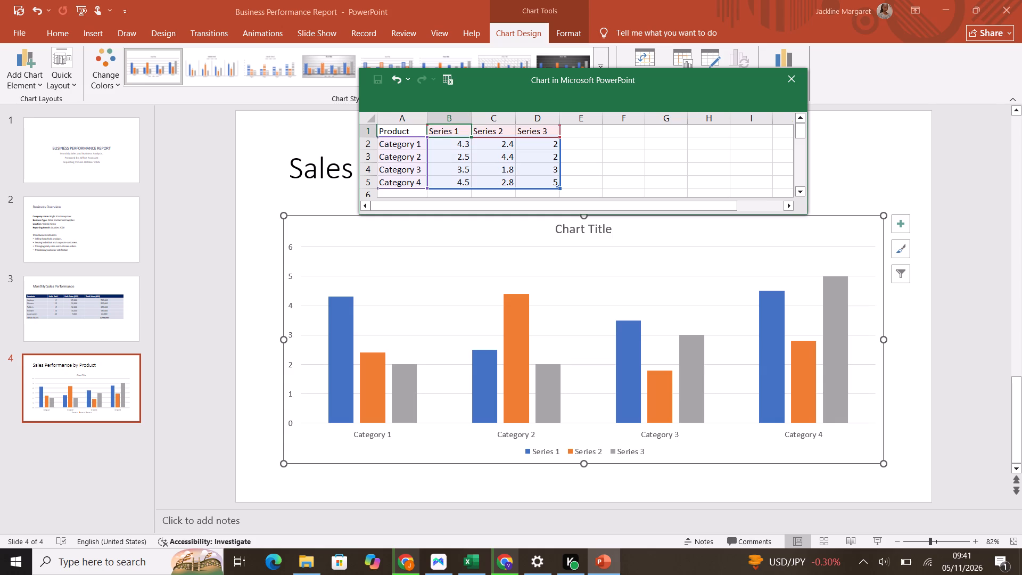
click(451, 129)
key(u)
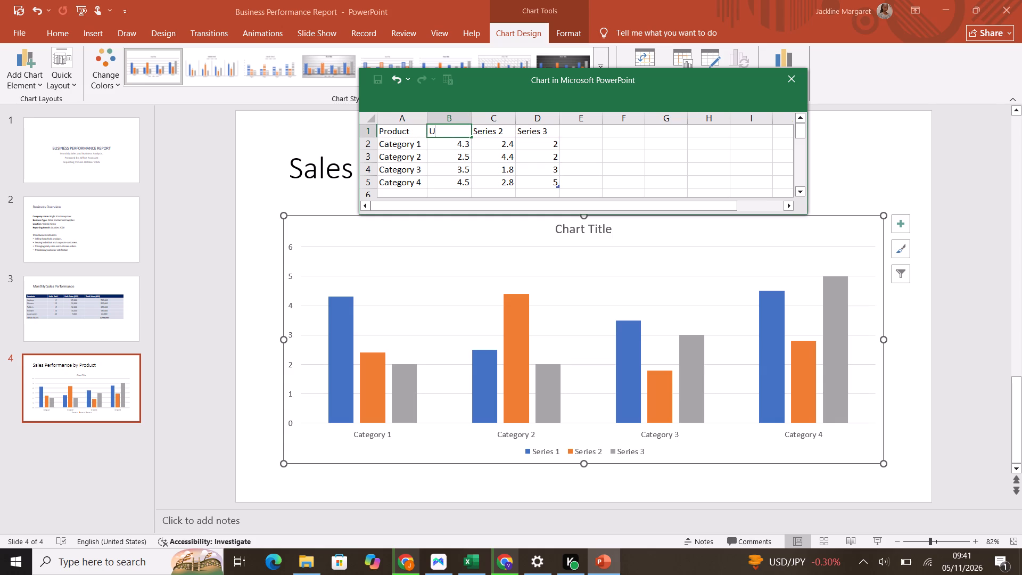
text(NITS)
key(space)
key(BackSpace)
key(BackSpace)
key(BackSpace)
key(BackSpace)
key(BackSpace)
text(nits s)
text(old)
Enter the product names Laptops, Phones, Tablets, Printers and Accessories down the Product column of the chart data.
click(399, 145)
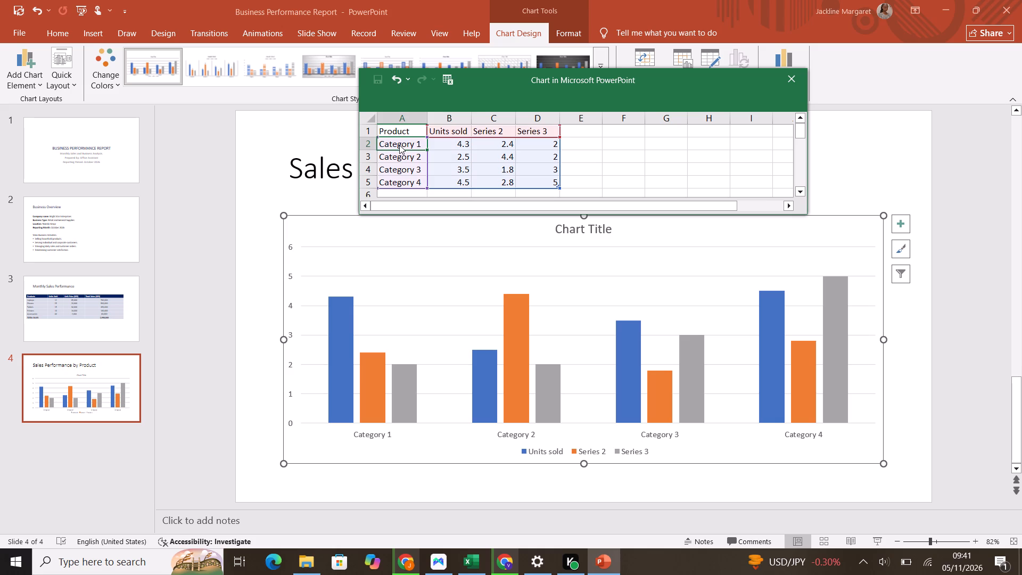
click(405, 144)
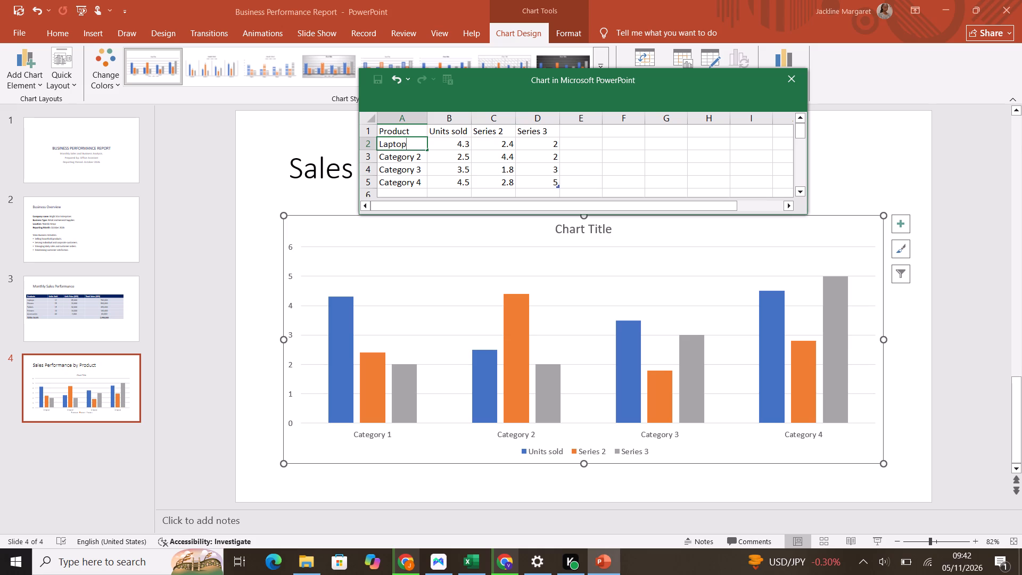
scroll(405, 145, up, 2)
click(413, 160)
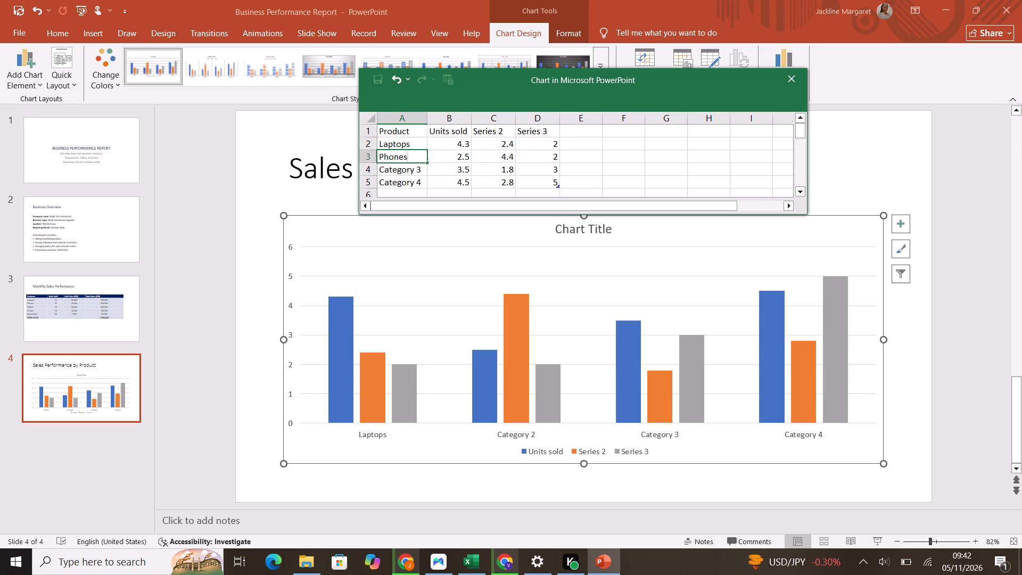
click(406, 171)
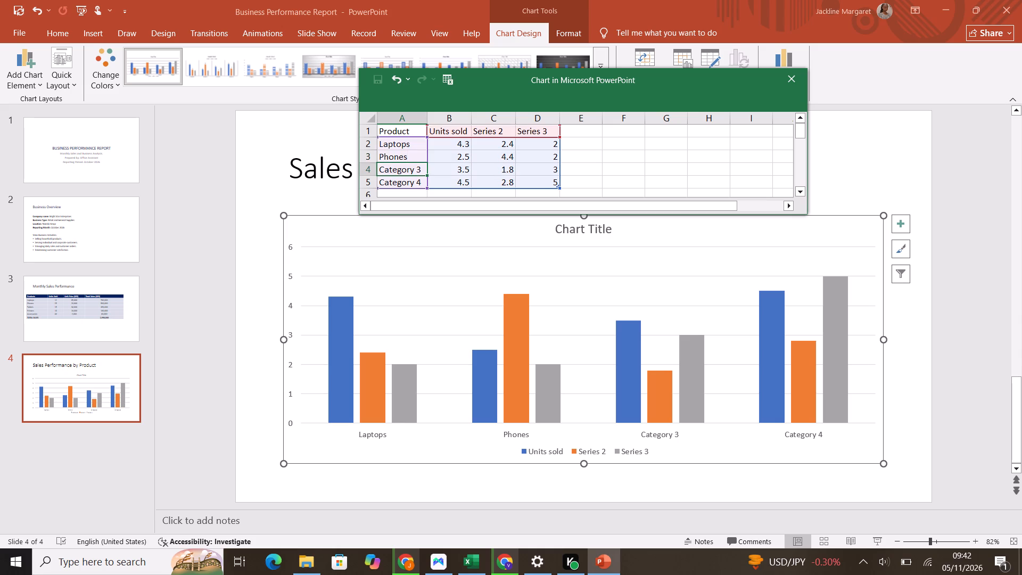
text(ablets)
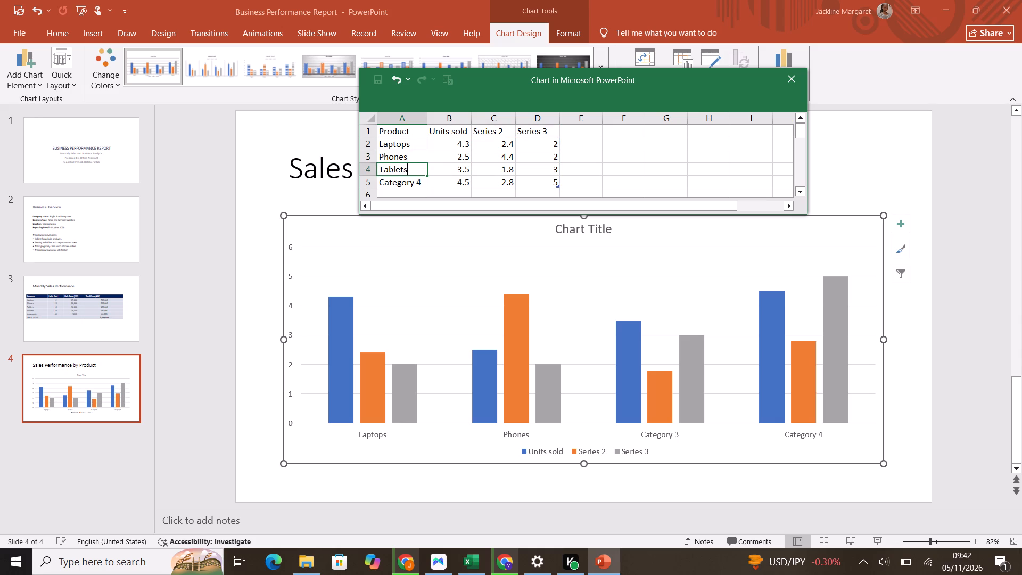
click(402, 184)
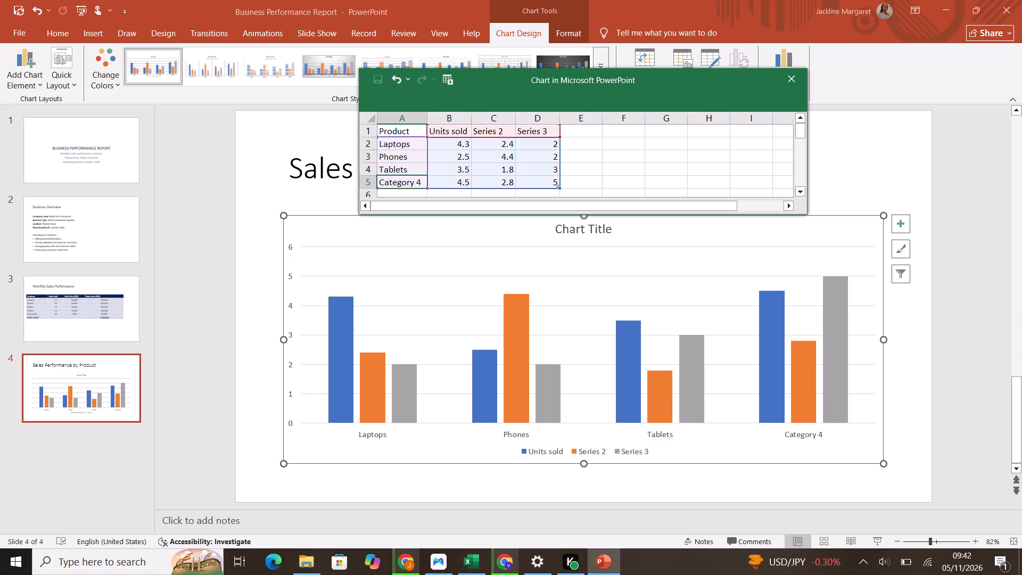
key(p)
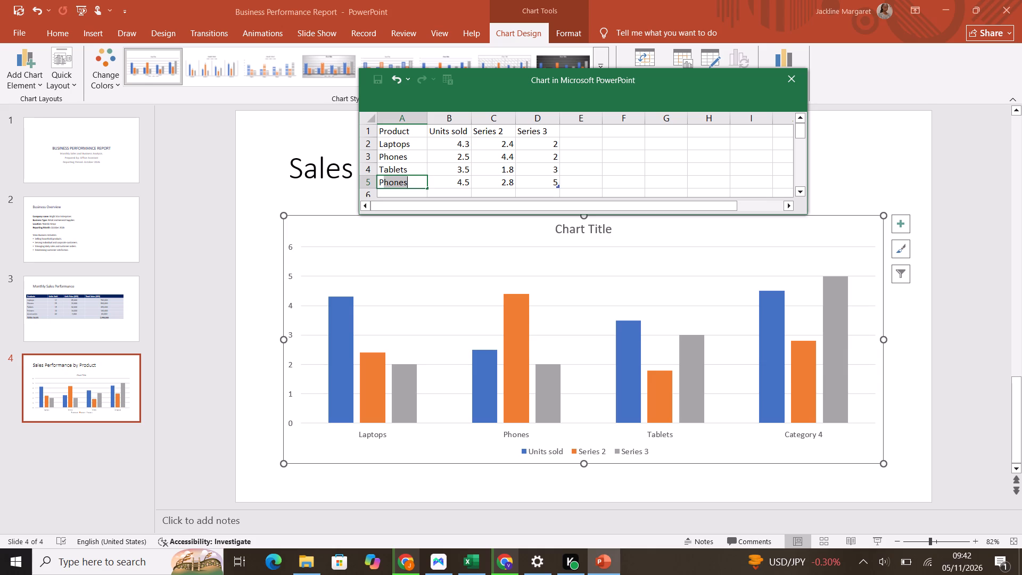
key(BackSpace)
text(rin)
text(ters)
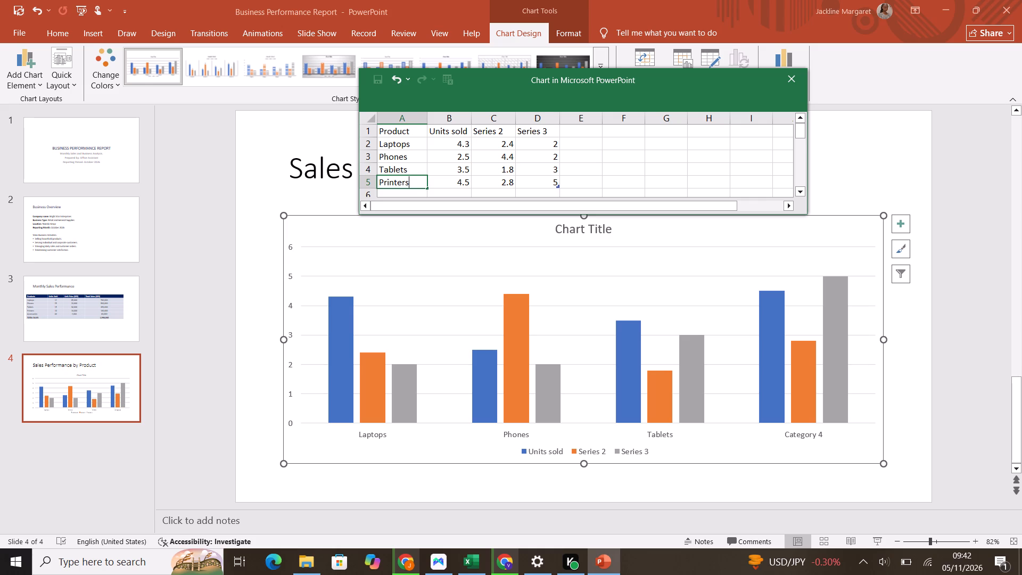
scroll(432, 171, down, 1)
click(404, 155)
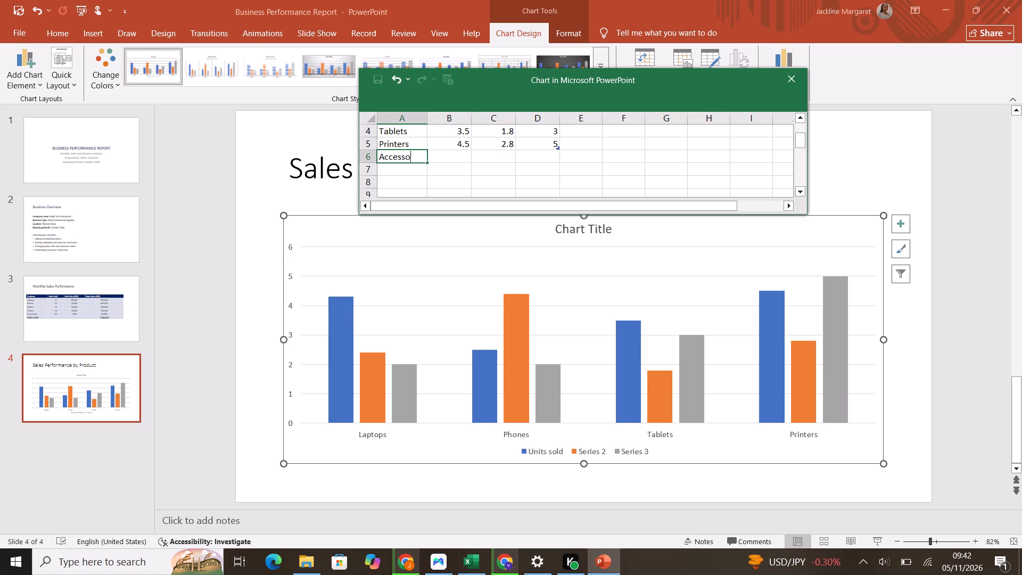
text(ries)
Enter the Units sold values: Laptops 12, Phones 25, Tablets 15, Printers 10 and Accessories 40.
scroll(458, 162, up, 2)
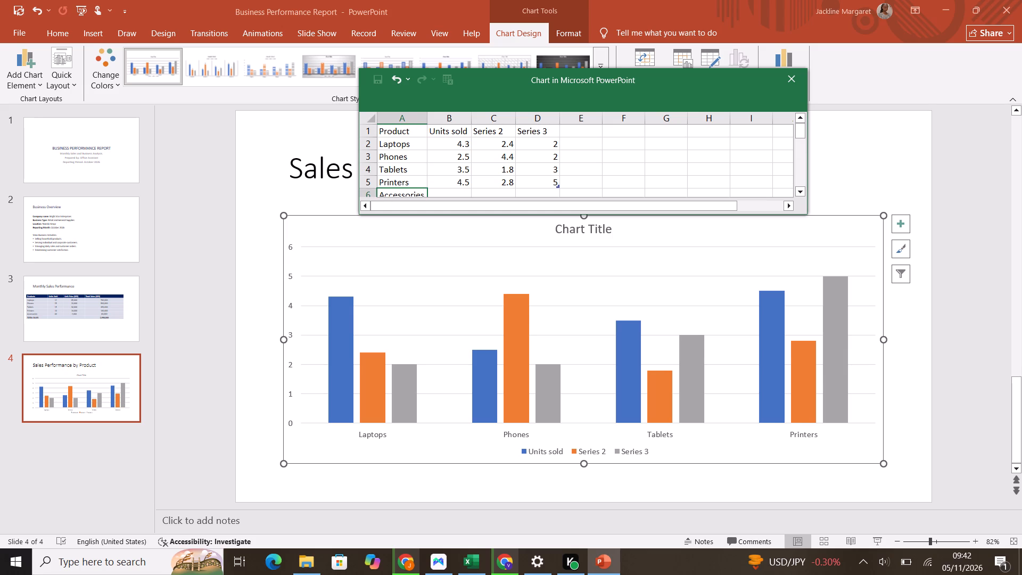
click(456, 144)
key(1)
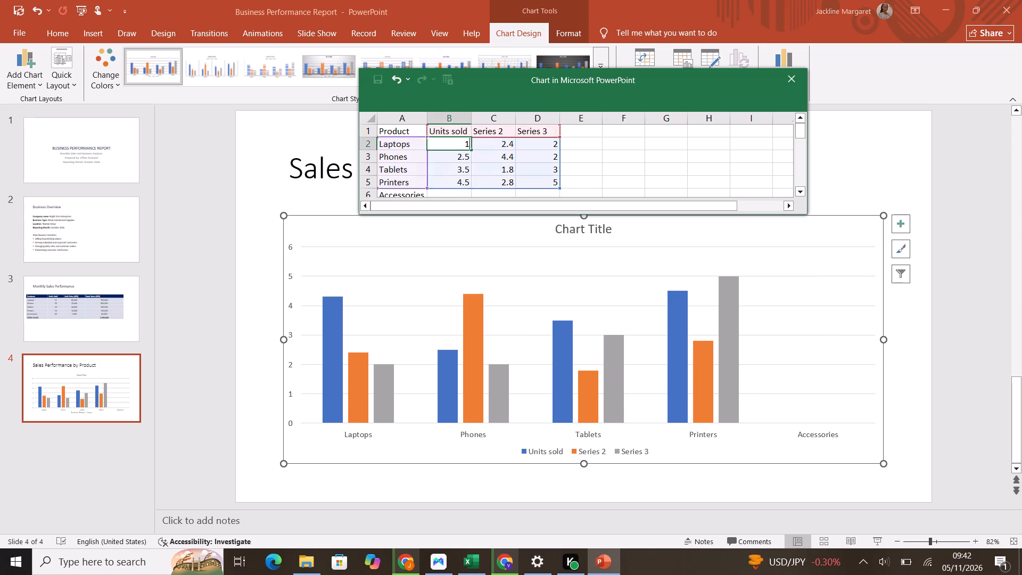
key(2)
click(463, 162)
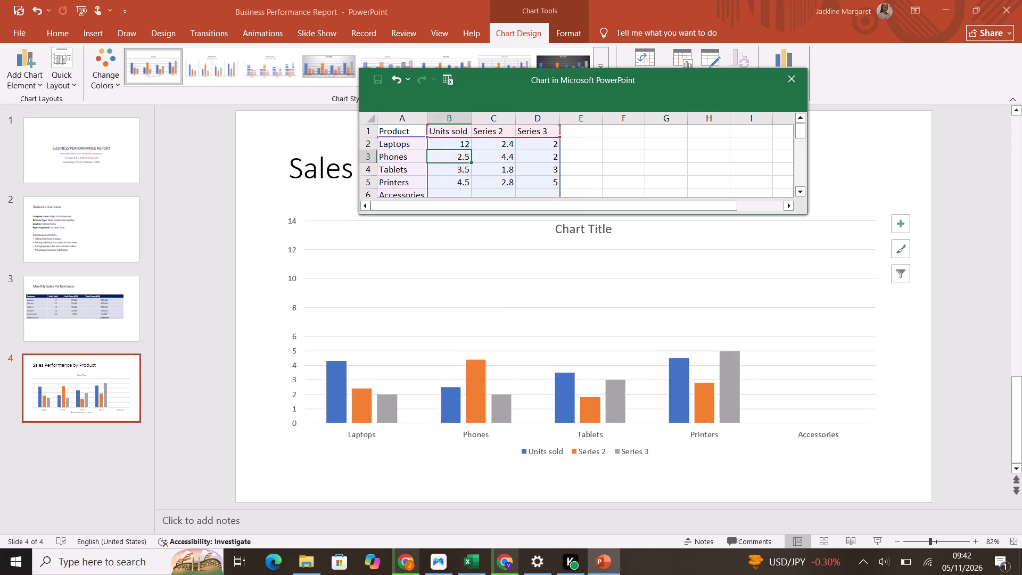
text(25)
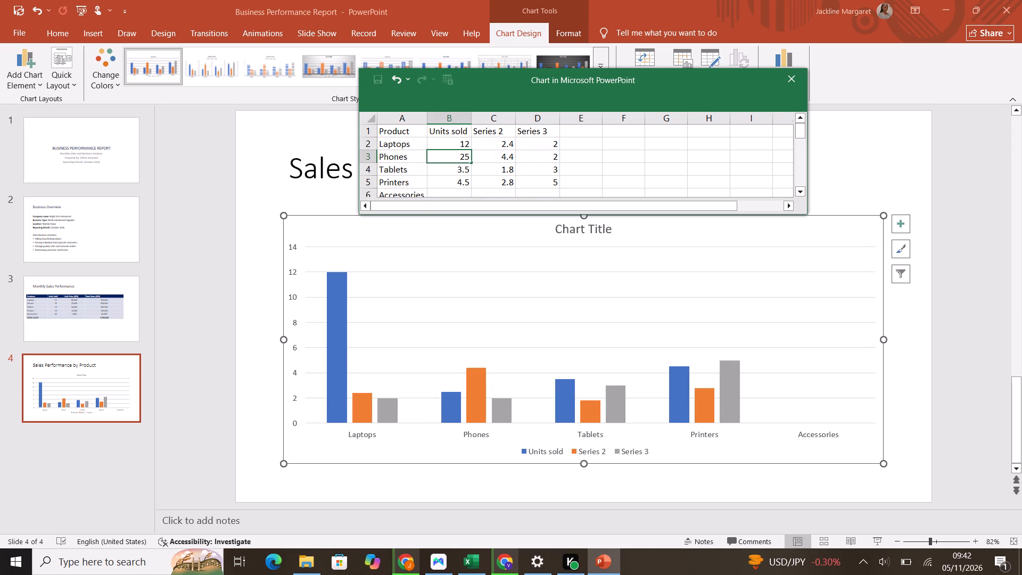
click(458, 168)
text(15)
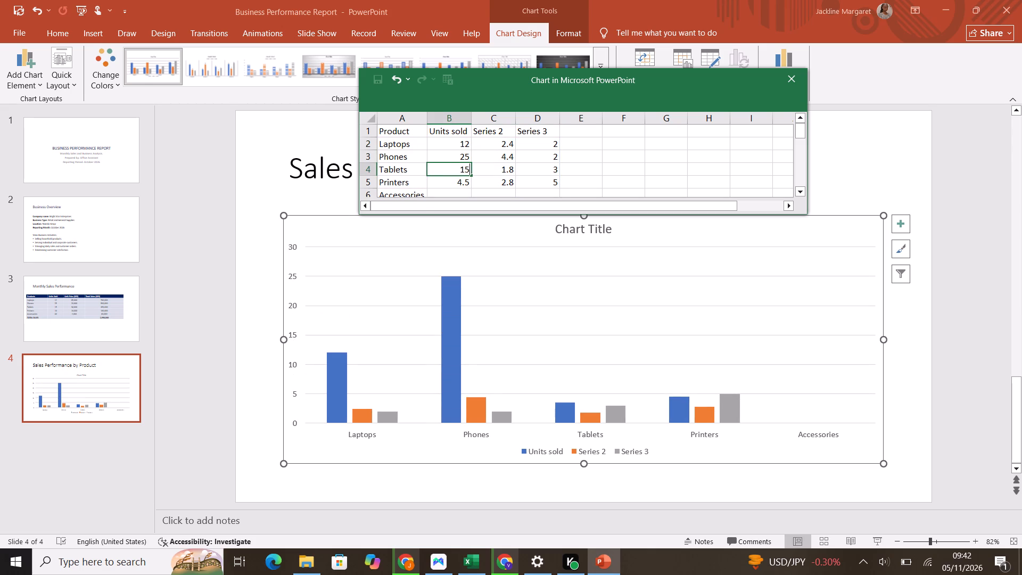
click(455, 182)
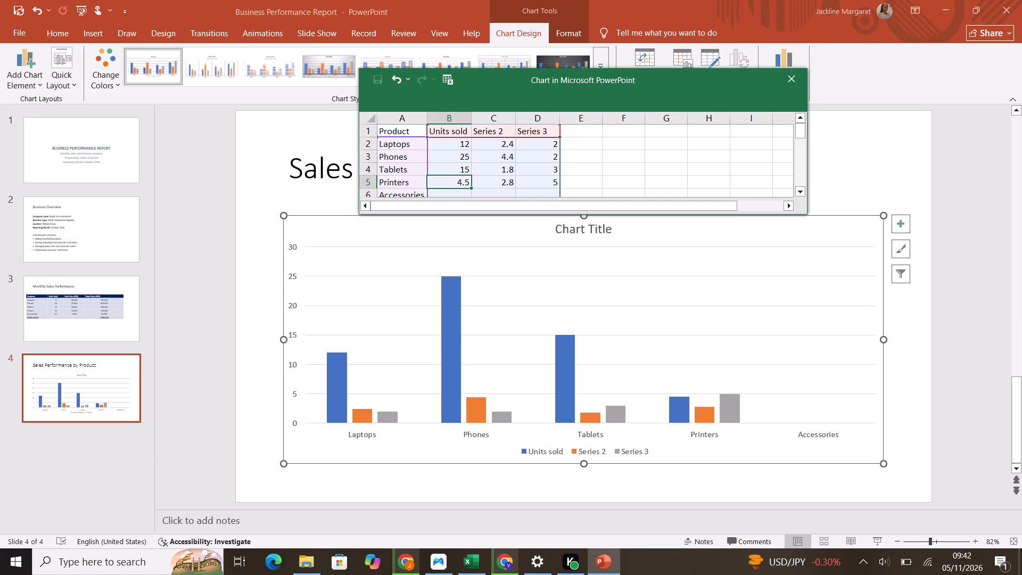
text(10)
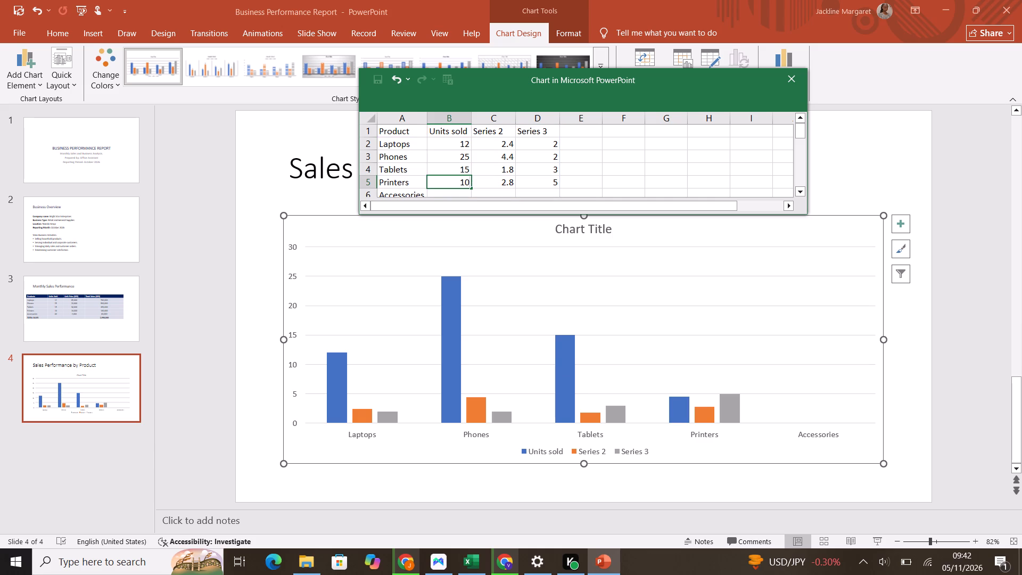
scroll(463, 177, down, 1)
click(465, 158)
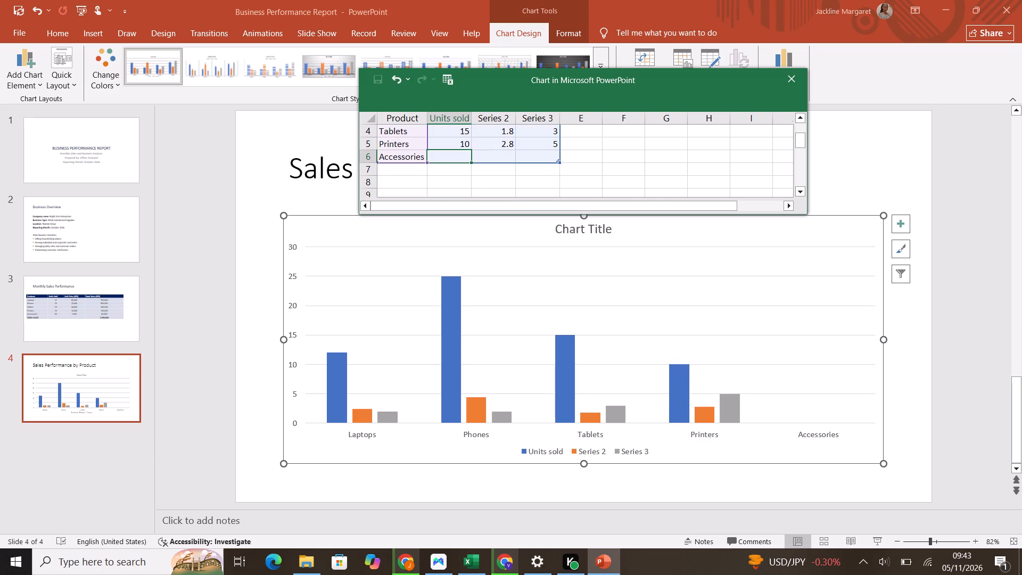
text(40)
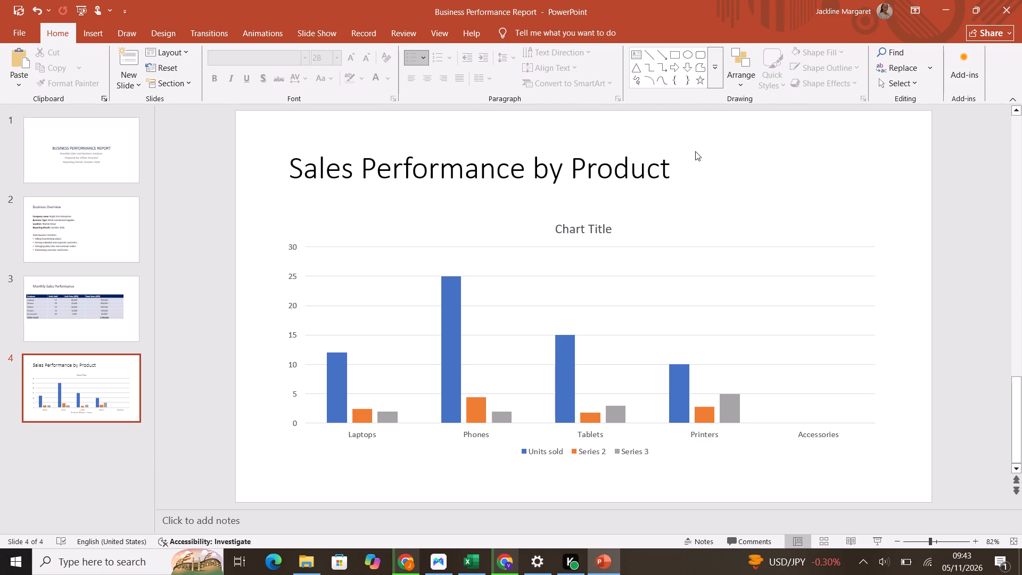
Select the column chart on the Sales Performance by Product slide and bring up its design and data options.
click(462, 221)
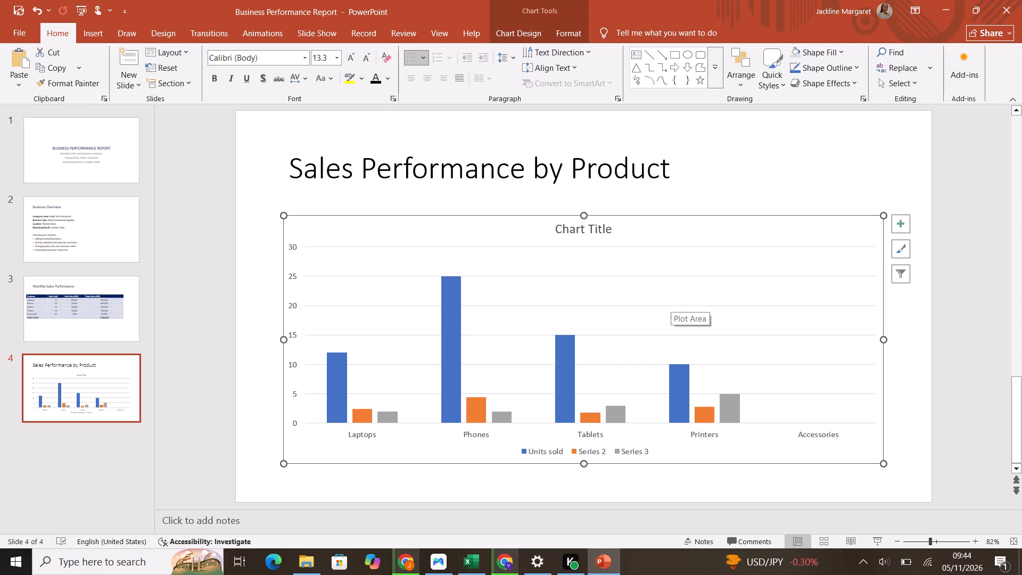
click(516, 33)
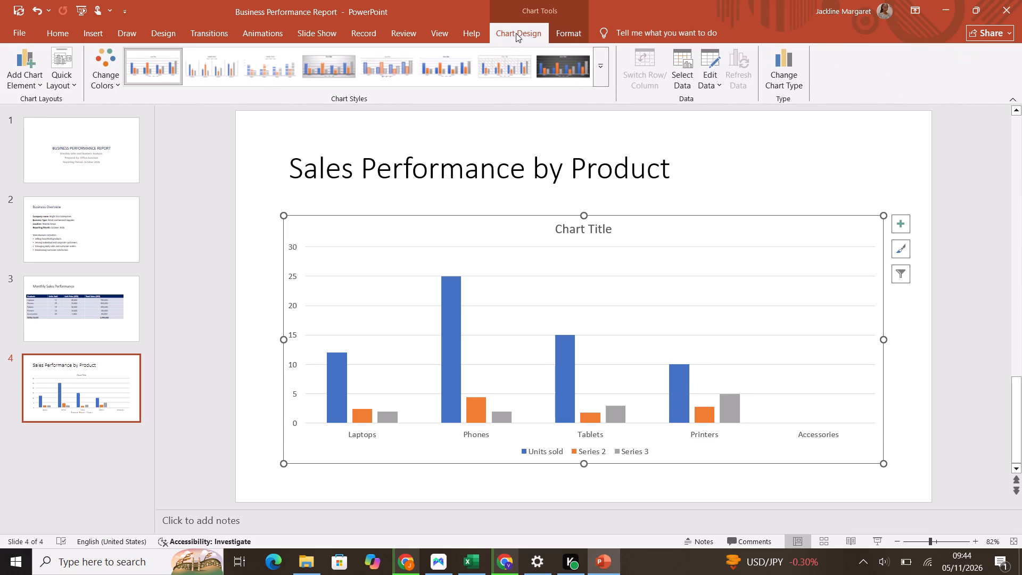
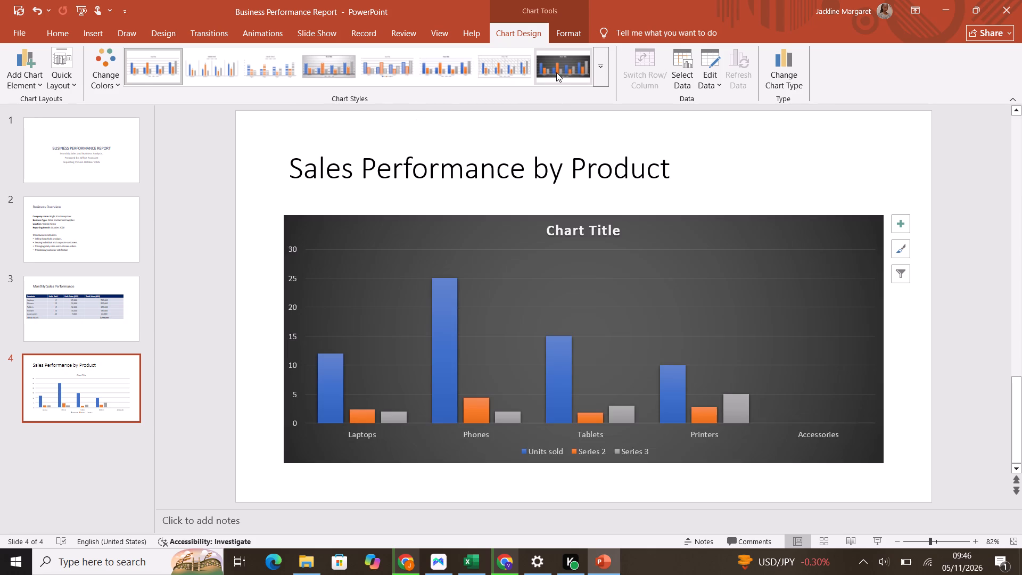
Apply the dark-background chart style to the Sales Performance by Product column chart.
click(558, 72)
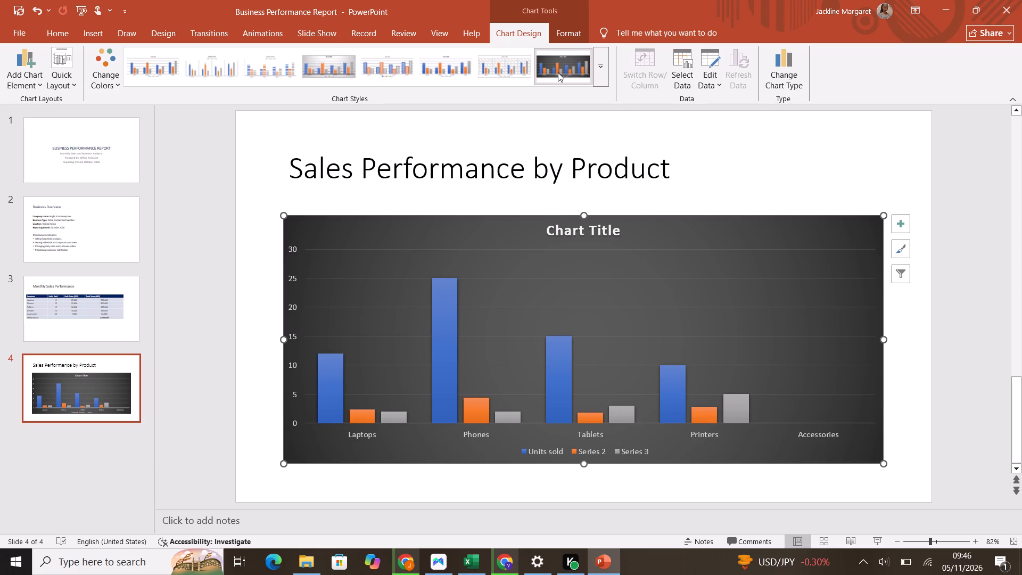
Place the chart title above the chart and change its text to "Units Sold by Product".
click(401, 308)
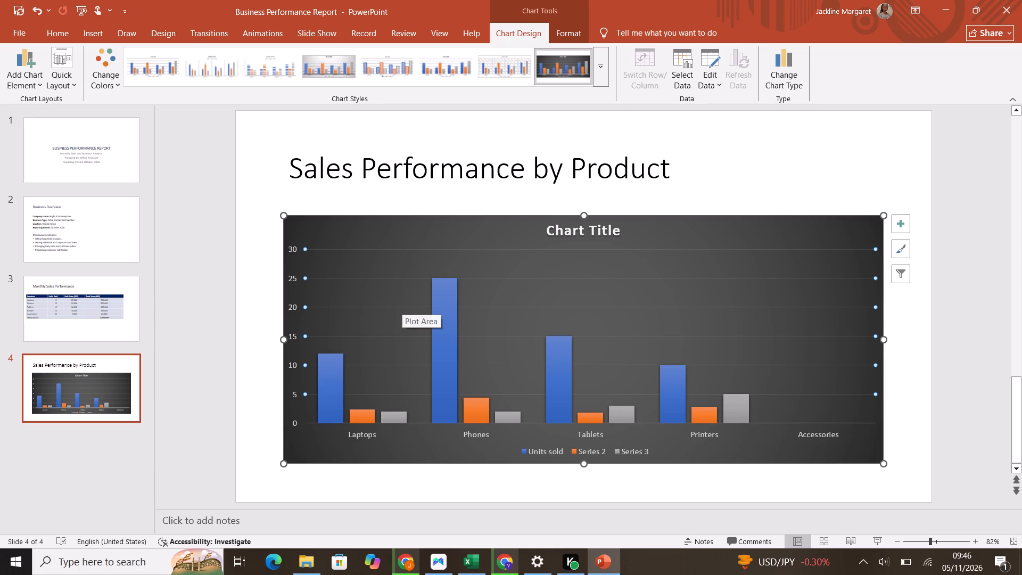
click(511, 34)
click(38, 83)
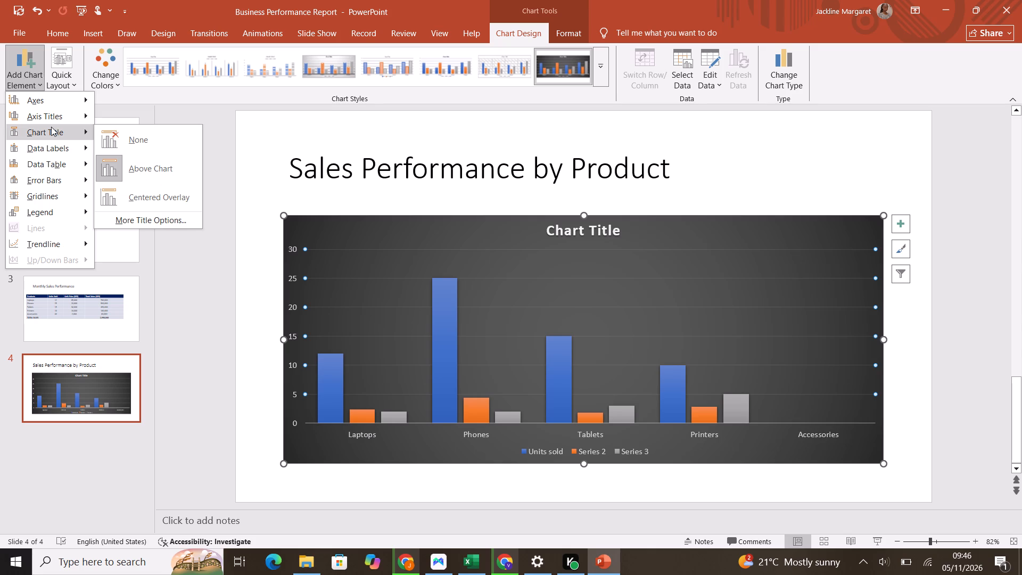
click(172, 166)
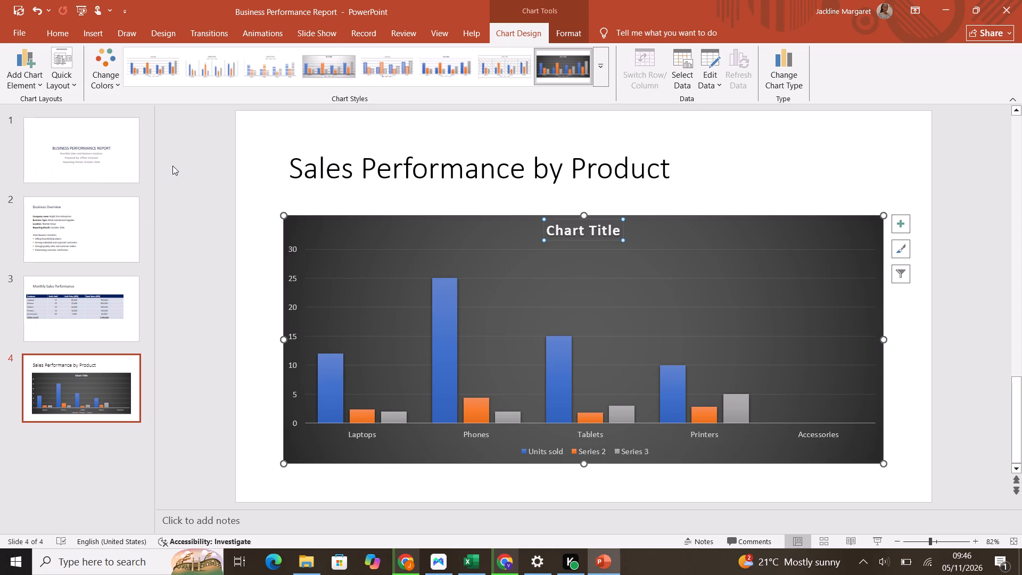
click(575, 226)
click(619, 234)
key(BackSpace)
key(BackSpace)
key(BackSpace)
key(BackSpace)
key(BackSpace)
key(BackSpace)
key(BackSpace)
key(BackSpace)
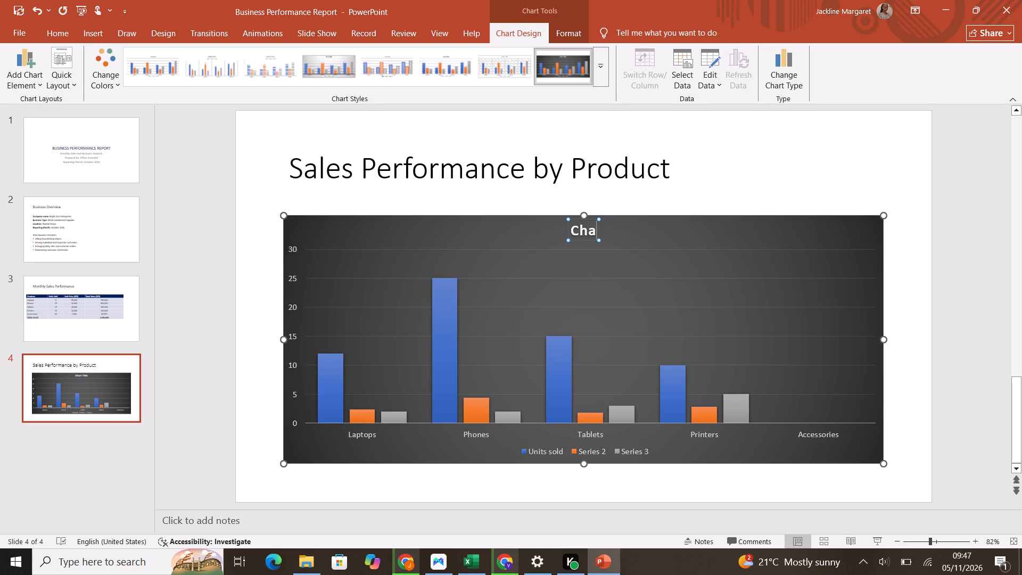
key(BackSpace)
key(BackSpace)
key(BackSpace)
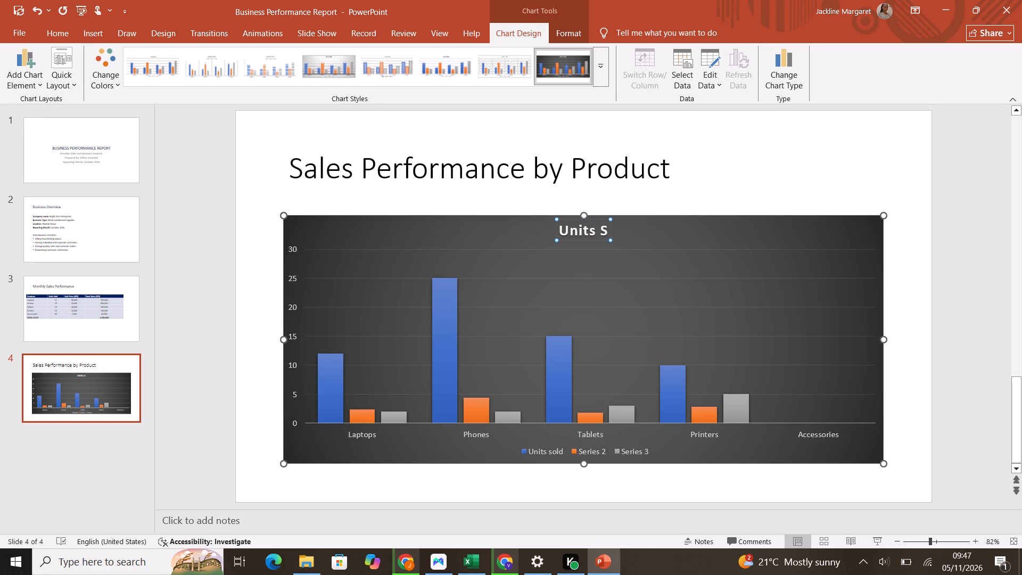
text(old b)
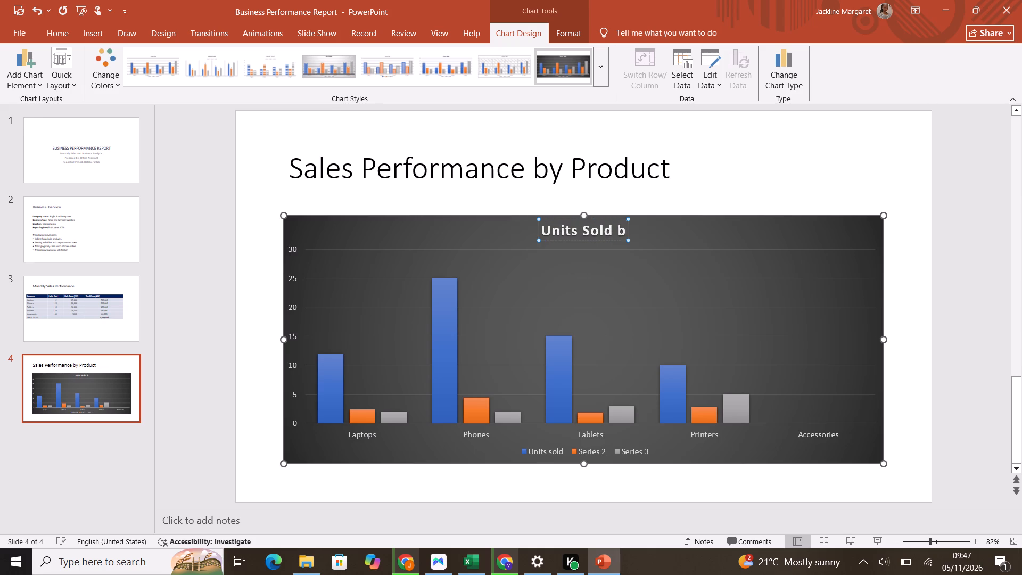
key(y)
key(space)
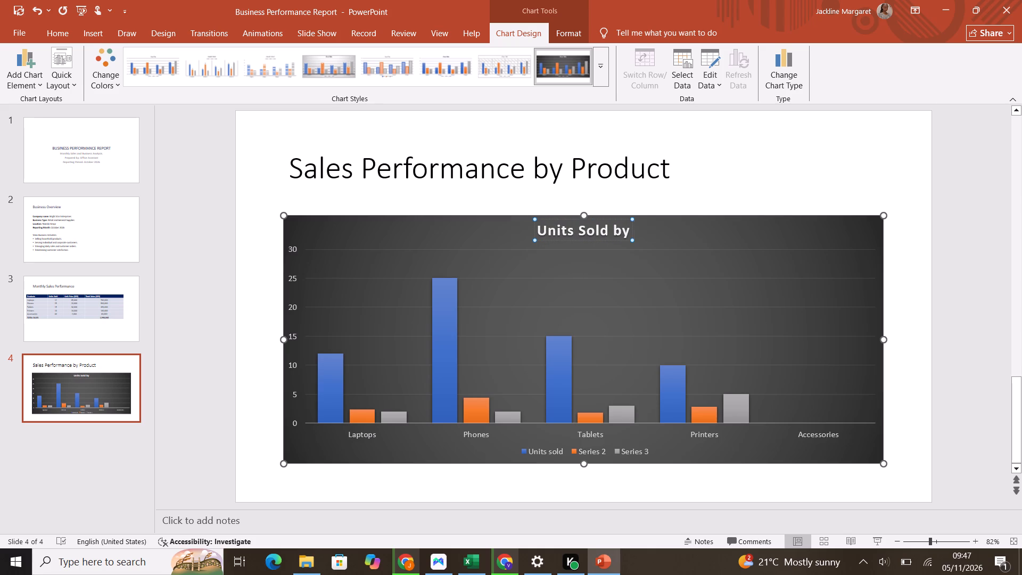
text(rod)
text(uct)
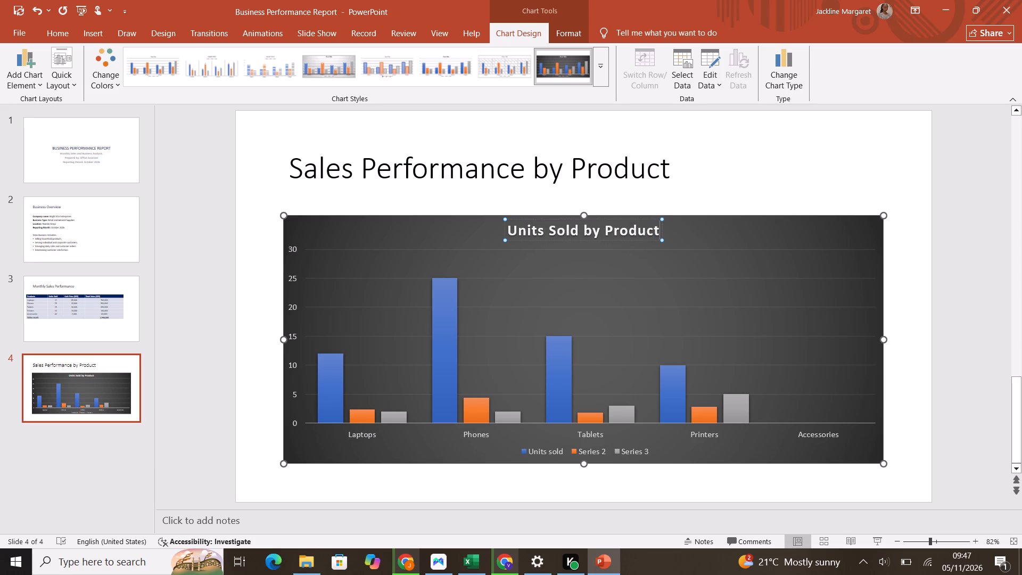
key(Return)
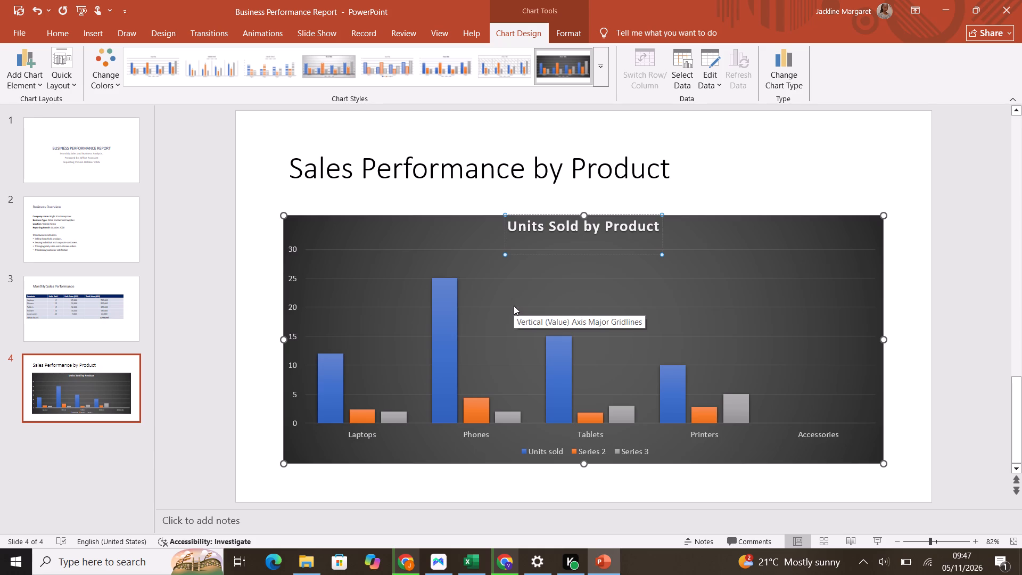
click(498, 309)
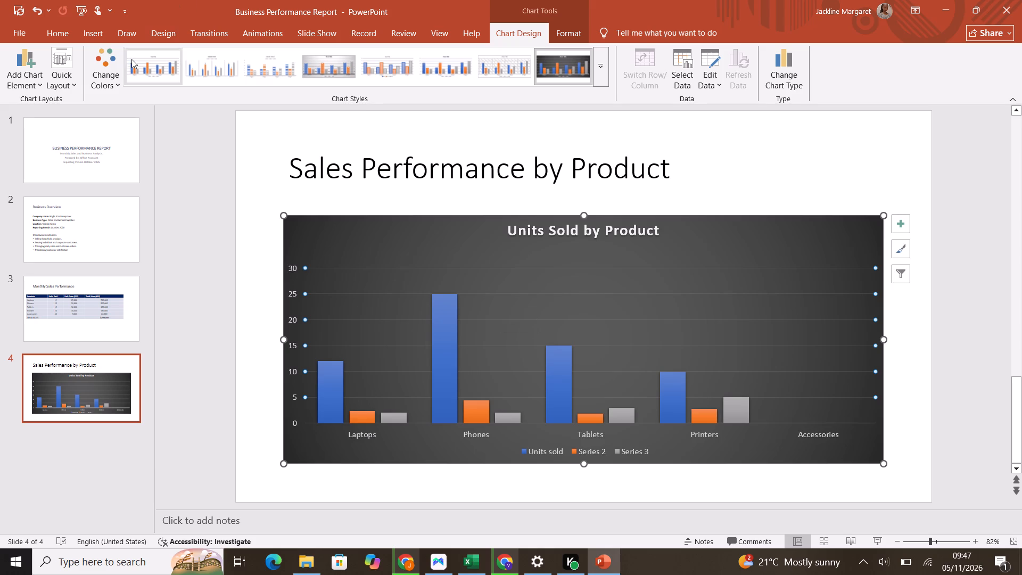
Add a primary vertical axis title to the chart reading "Number of Units Sold".
click(39, 83)
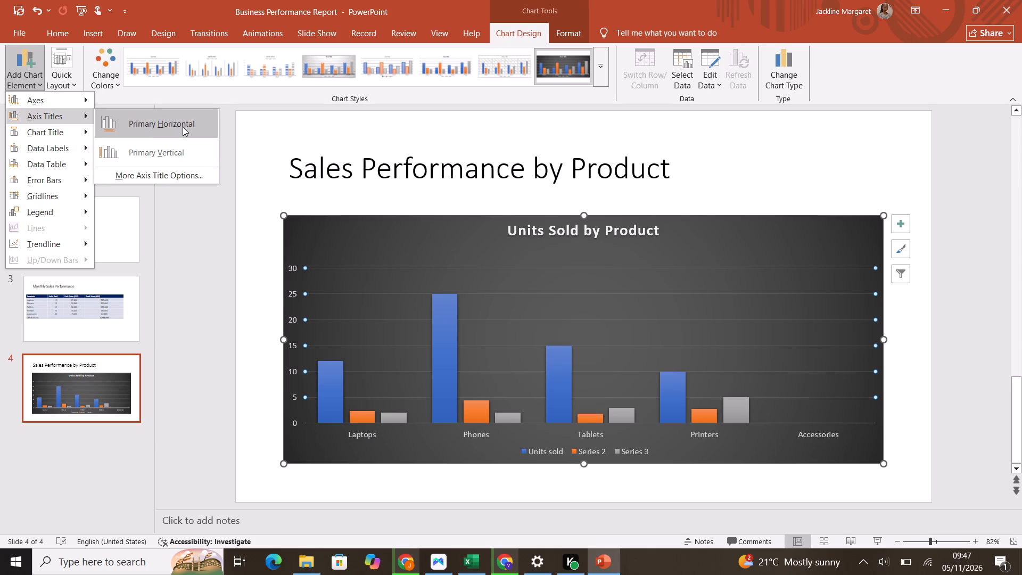
click(185, 149)
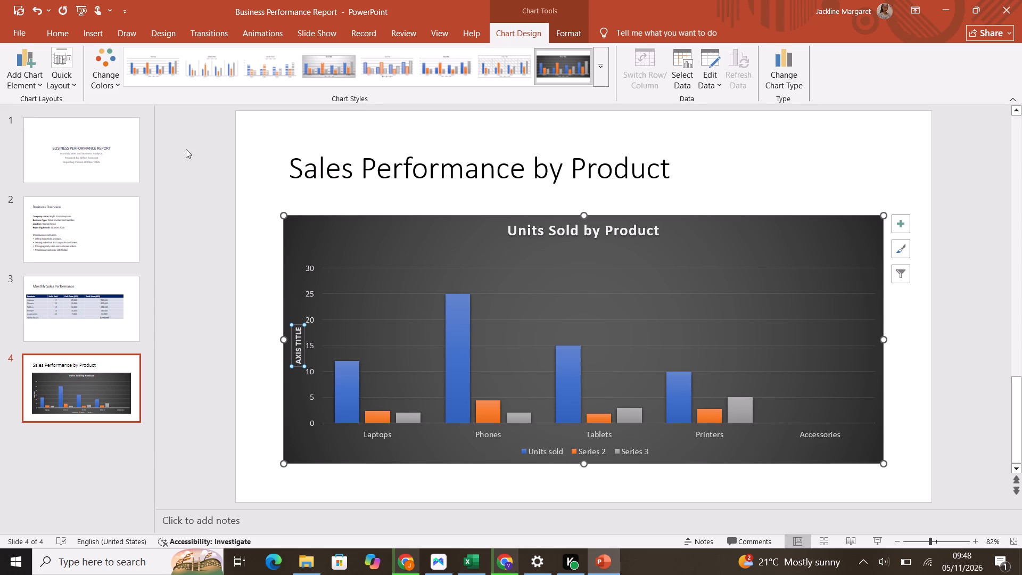
click(298, 346)
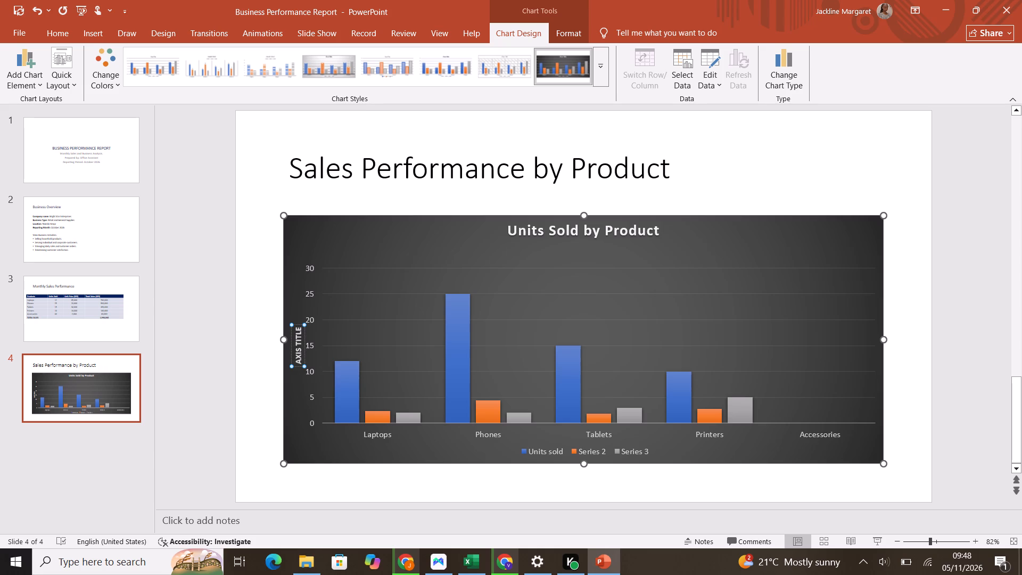
click(298, 331)
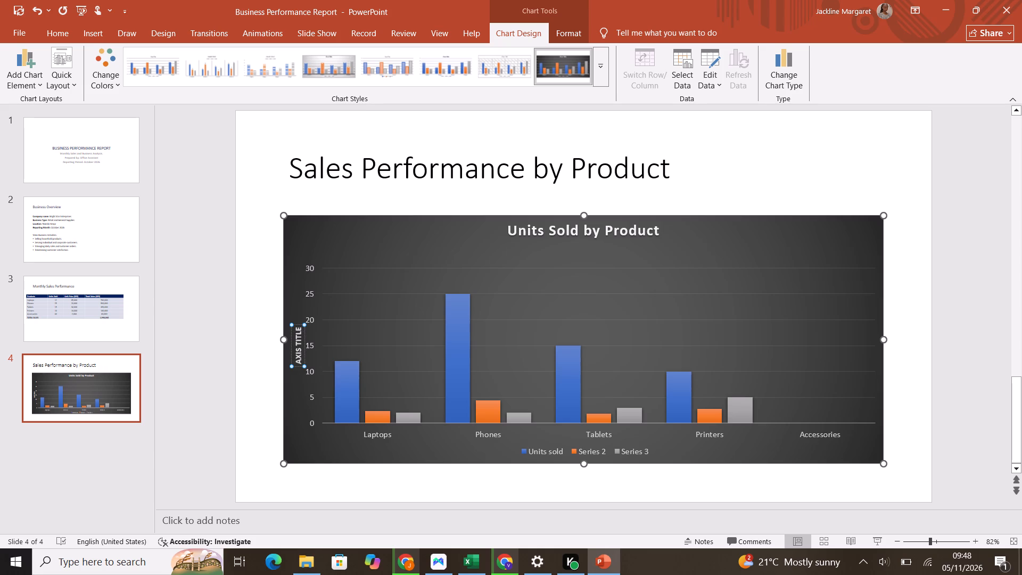
click(296, 327)
key(BackSpace)
key(BackSpace)
key(BackSpace)
key(BackSpace)
key(BackSpace)
key(BackSpace)
key(BackSpace)
key(BackSpace)
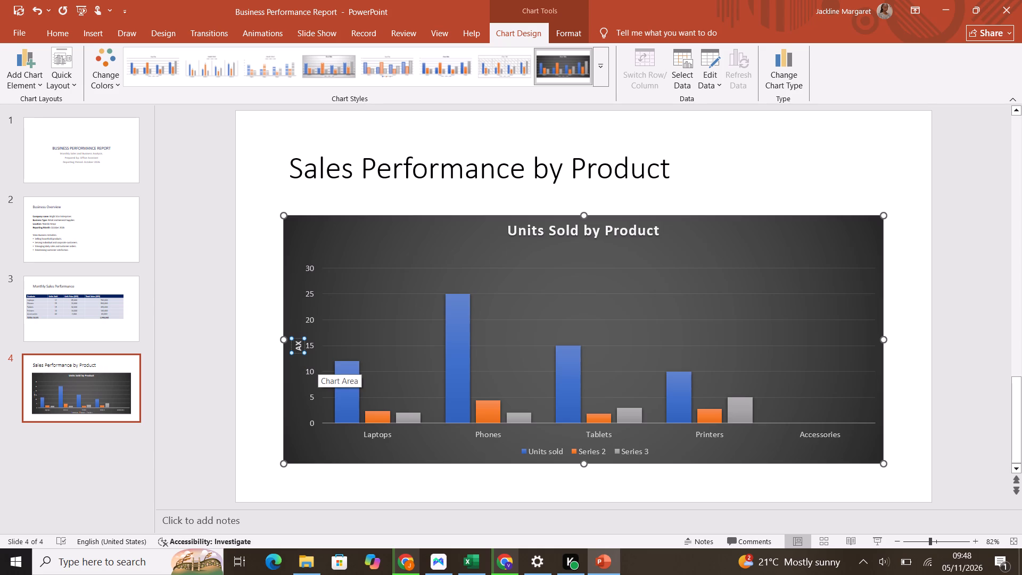
key(BackSpace)
key(BackSpace)
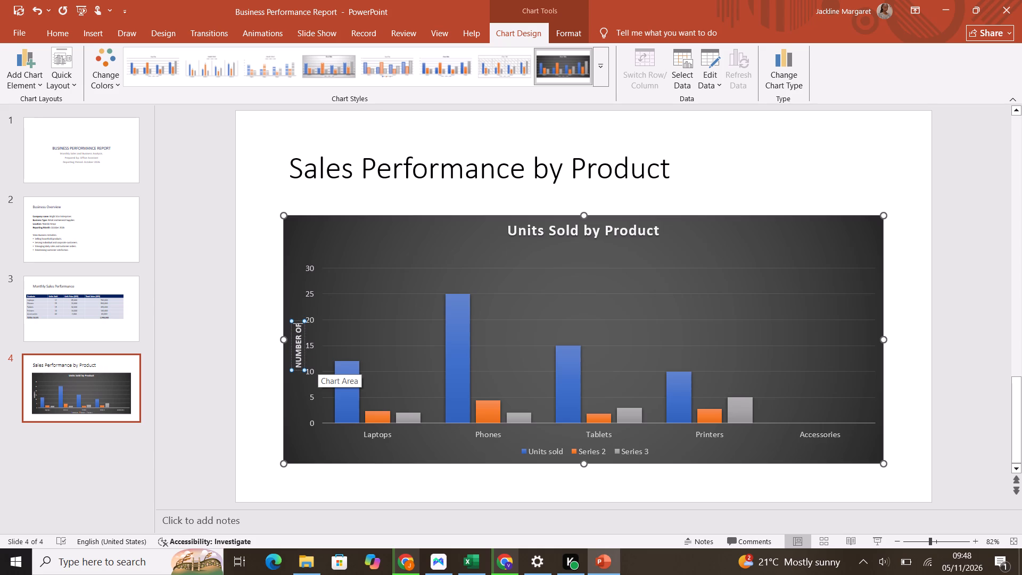
key(u)
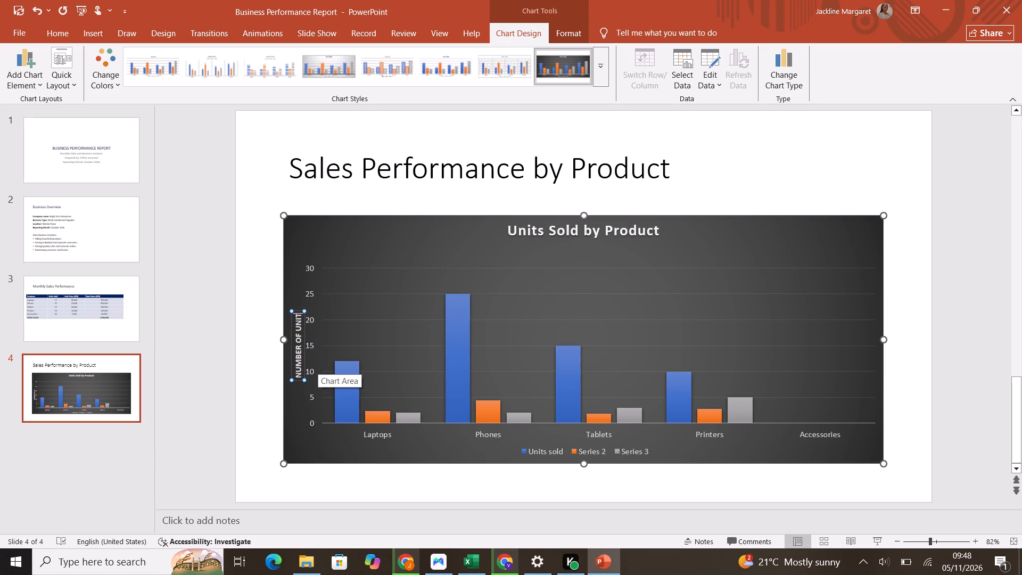
text(old)
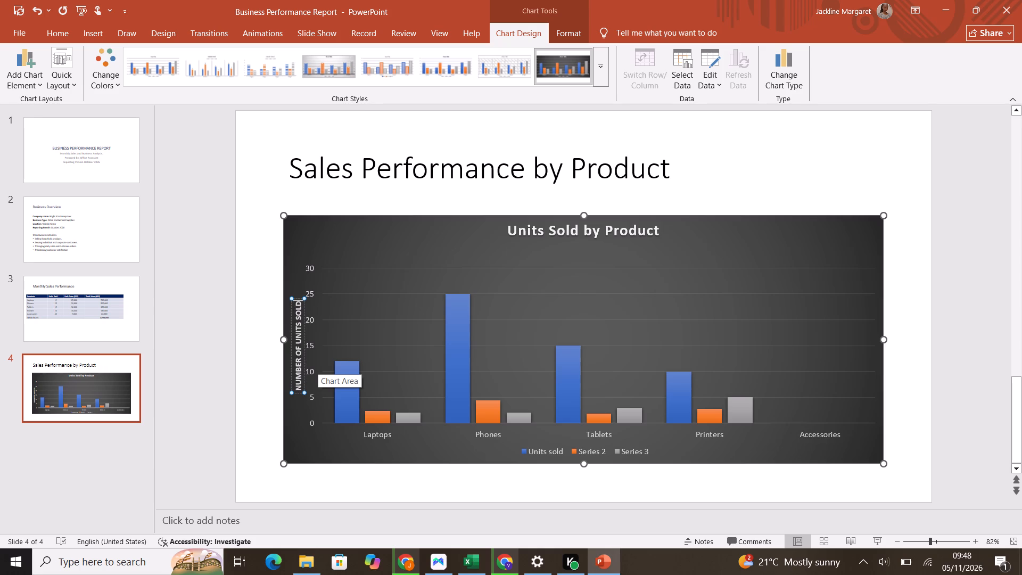
key(Return)
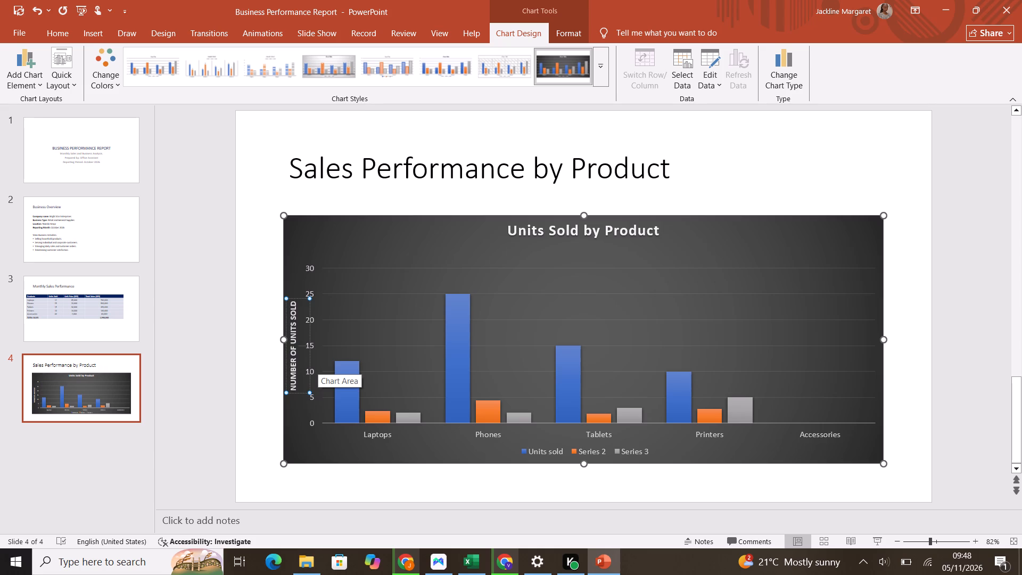
click(570, 286)
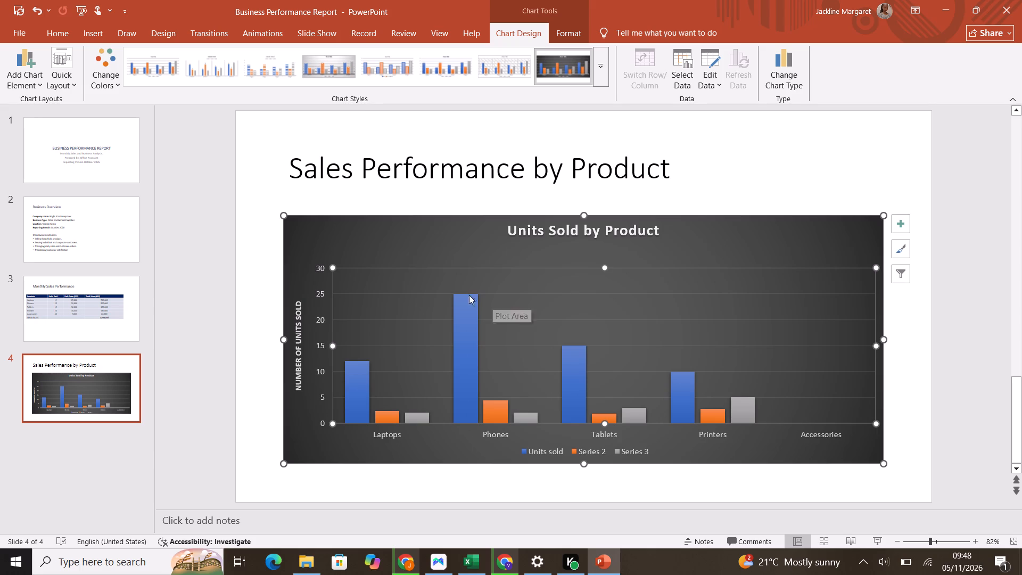
Add a primary horizontal axis title to the chart reading "Products".
click(34, 86)
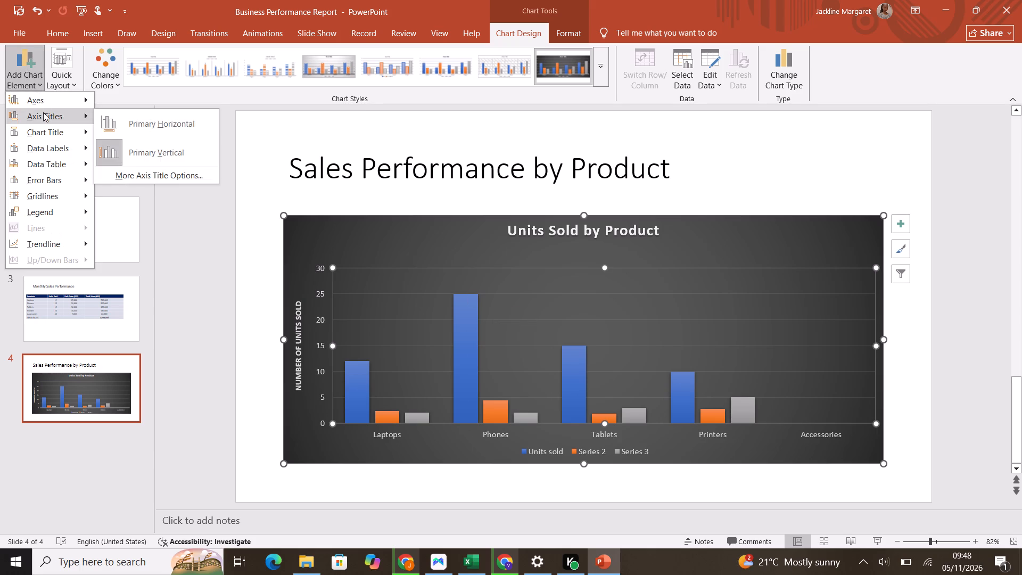
click(135, 118)
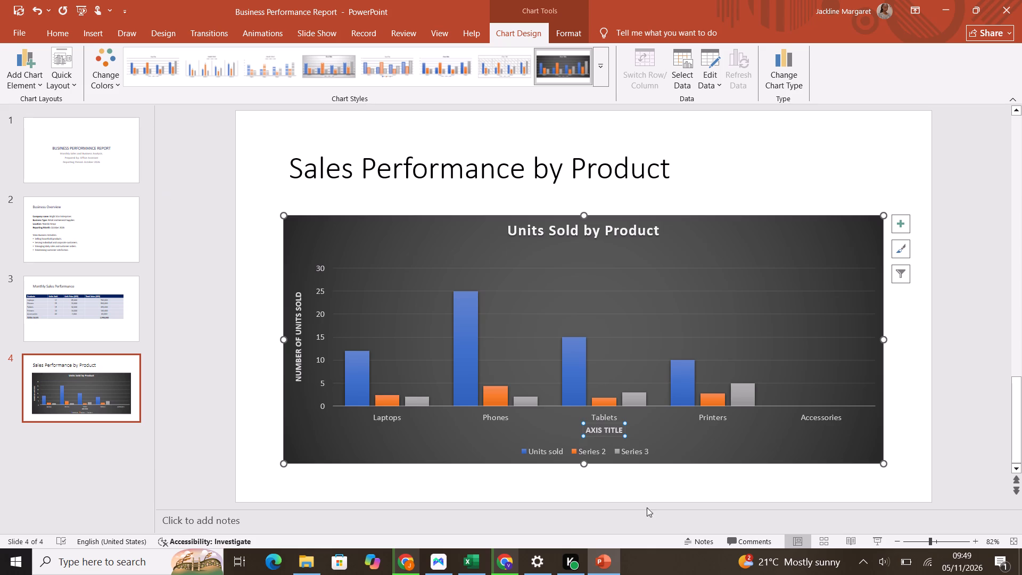
click(602, 433)
click(622, 430)
key(BackSpace)
key(BackSpace)
key(BackSpace)
key(BackSpace)
key(BackSpace)
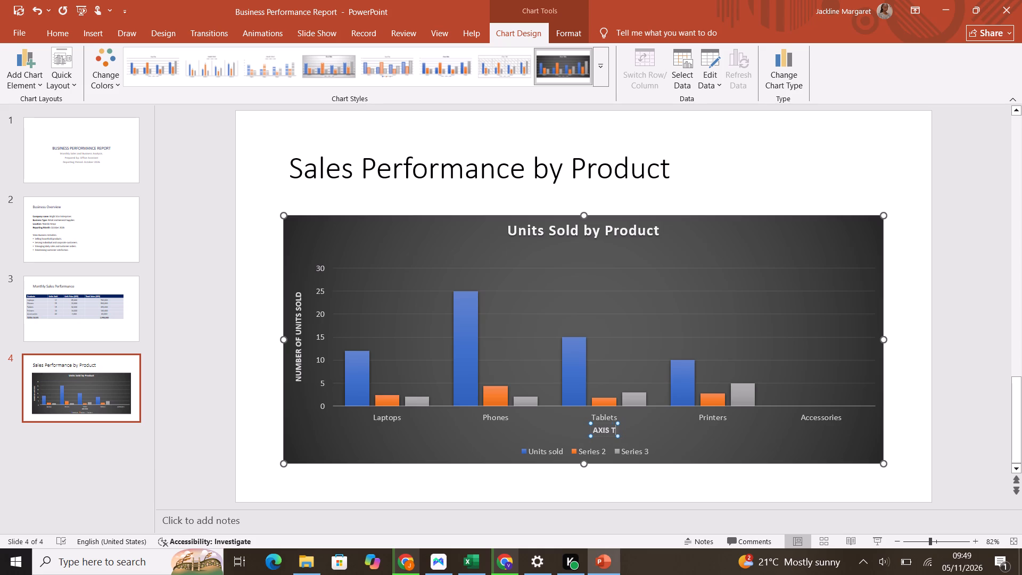
key(BackSpace)
key(BackSpace)
key(BackSpace)
key(BackSpace)
key(BackSpace)
key(p)
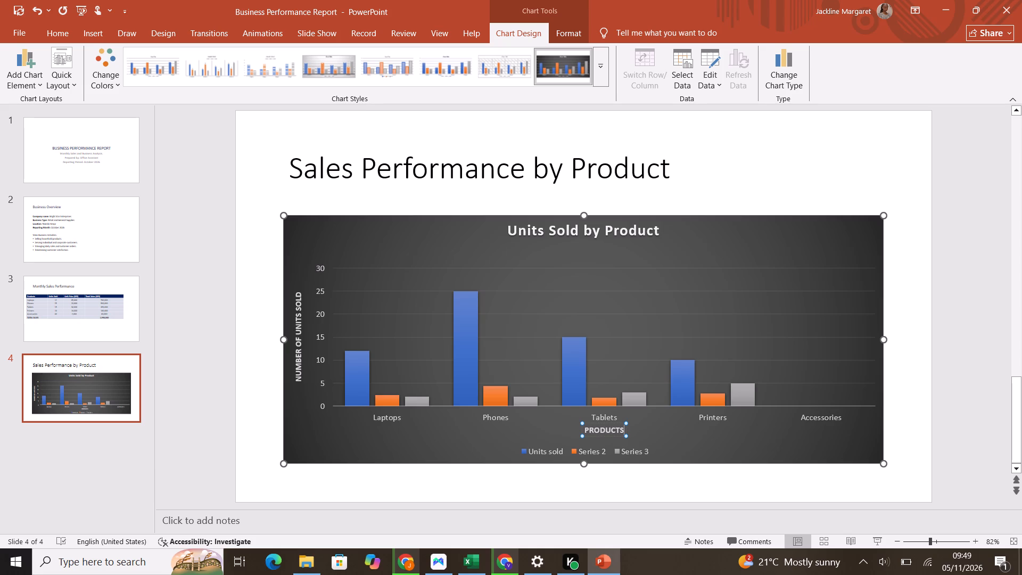
key(BackSpace)
key(BackSpace)
key(BackSpace)
key(BackSpace)
key(BackSpace)
key(BackSpace)
key(BackSpace)
key(BackSpace)
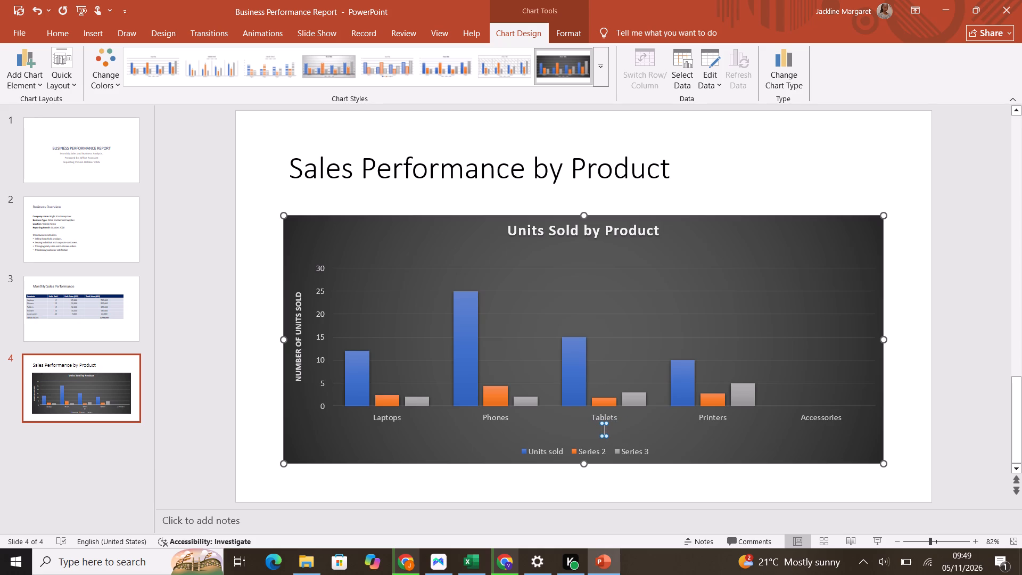
key(p)
key(r)
text(oducts)
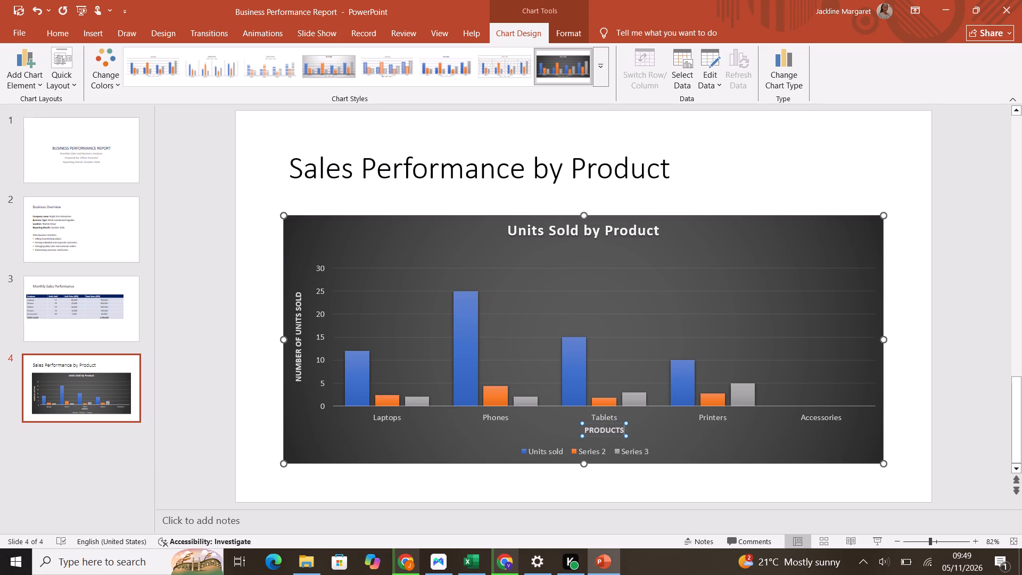
Add a line break after the "Products" axis title and move the title slightly down, clear of the category labels.
key(Return)
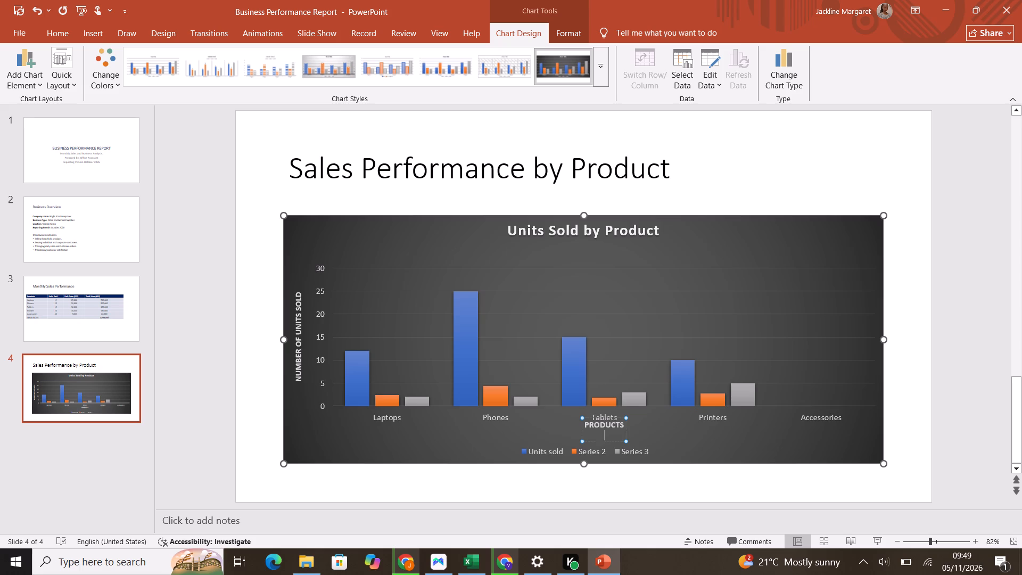
drag(604, 418, 605, 424)
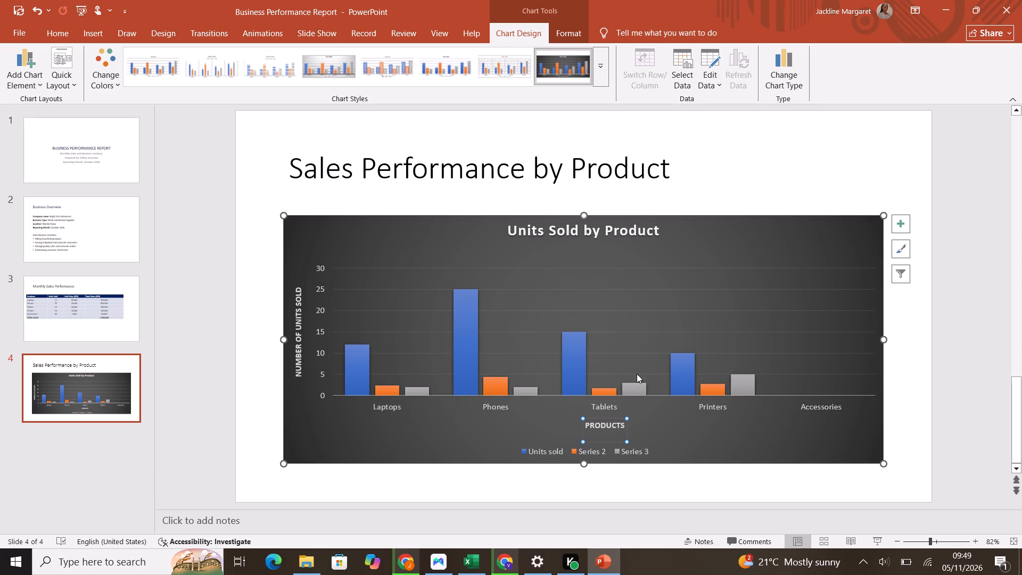
Format the chart title "Units Sold by Product" as bold with font size 18.
click(570, 220)
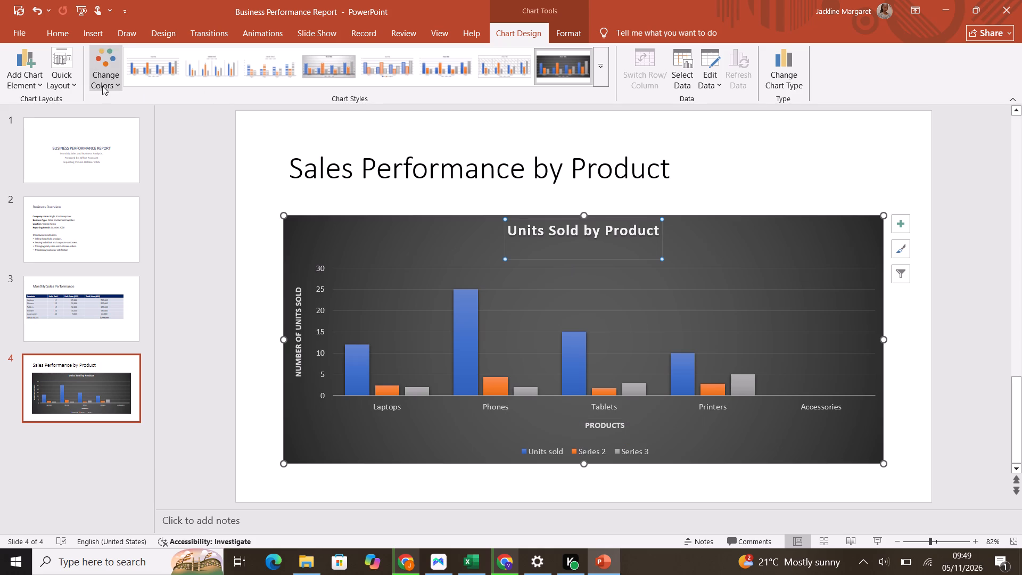
click(60, 36)
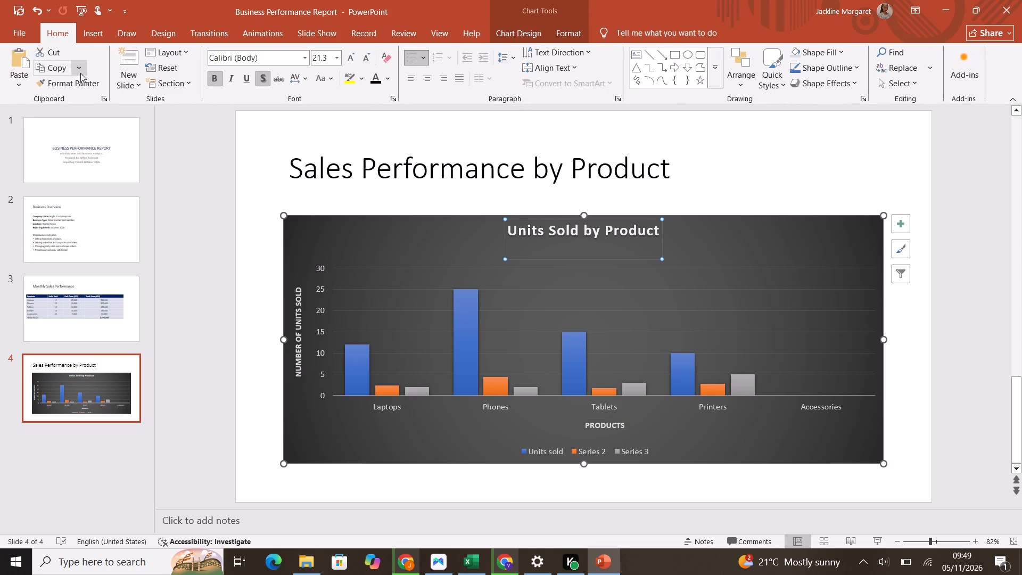
click(212, 79)
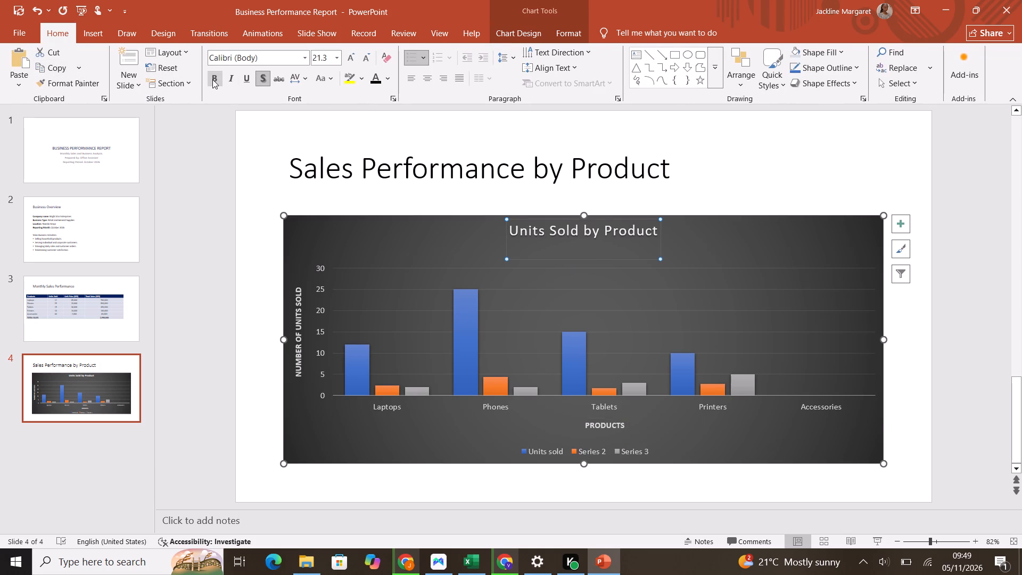
click(212, 79)
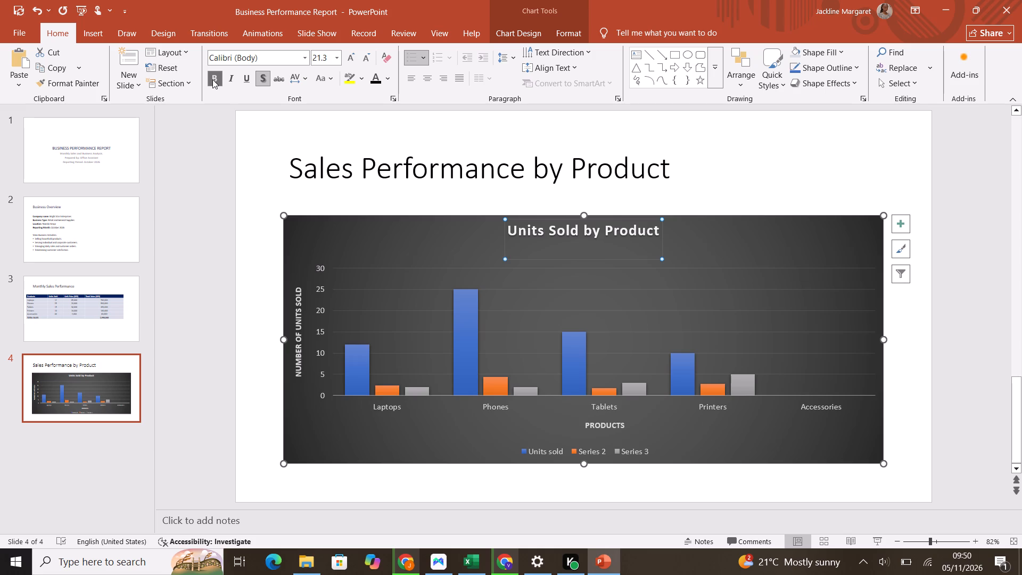
click(305, 58)
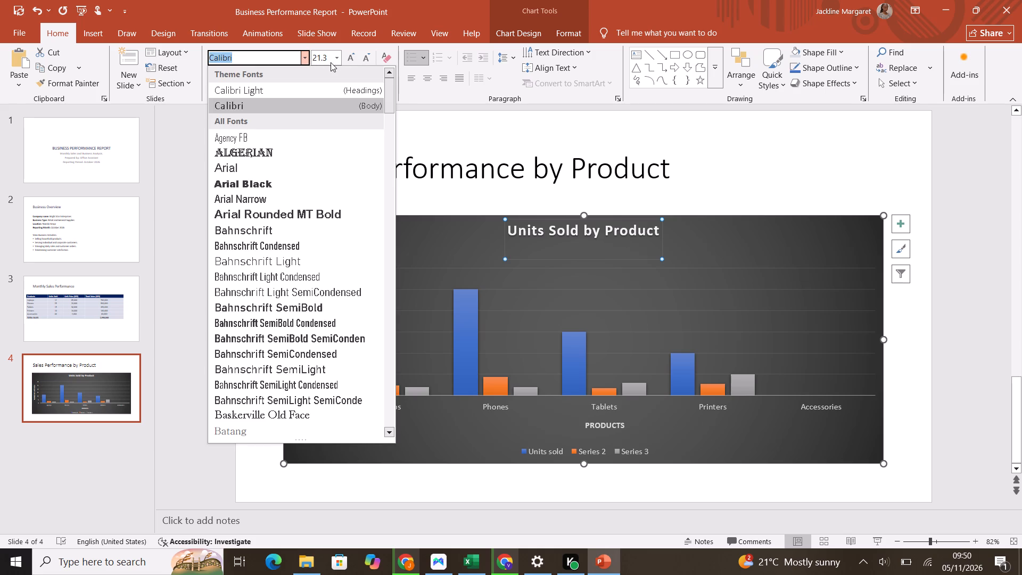
click(335, 57)
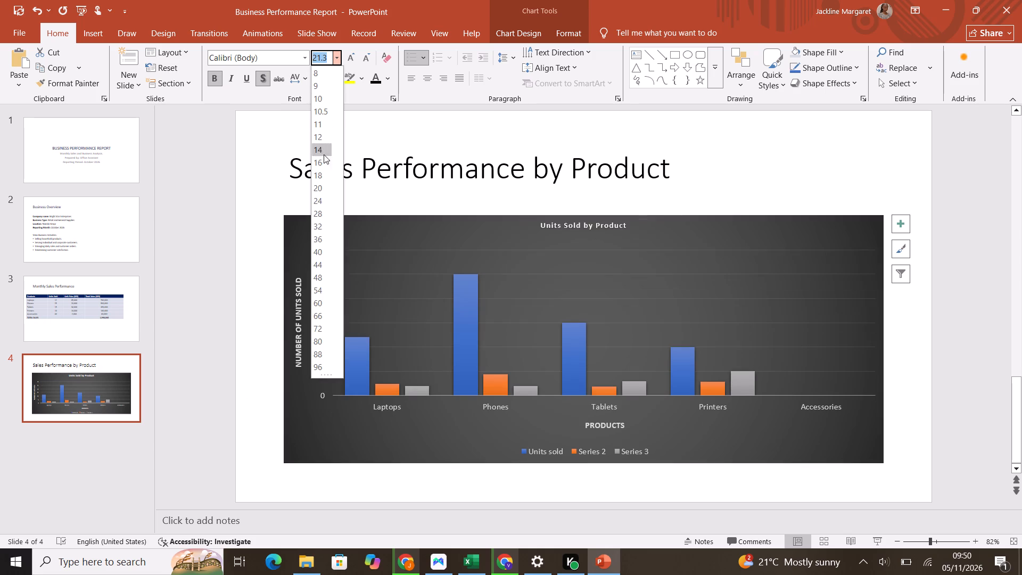
click(322, 172)
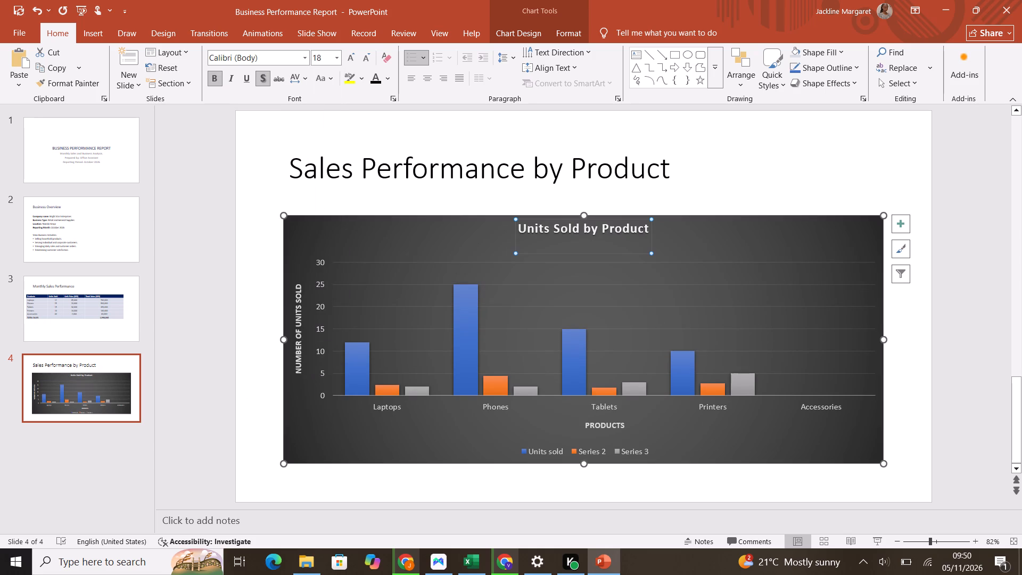
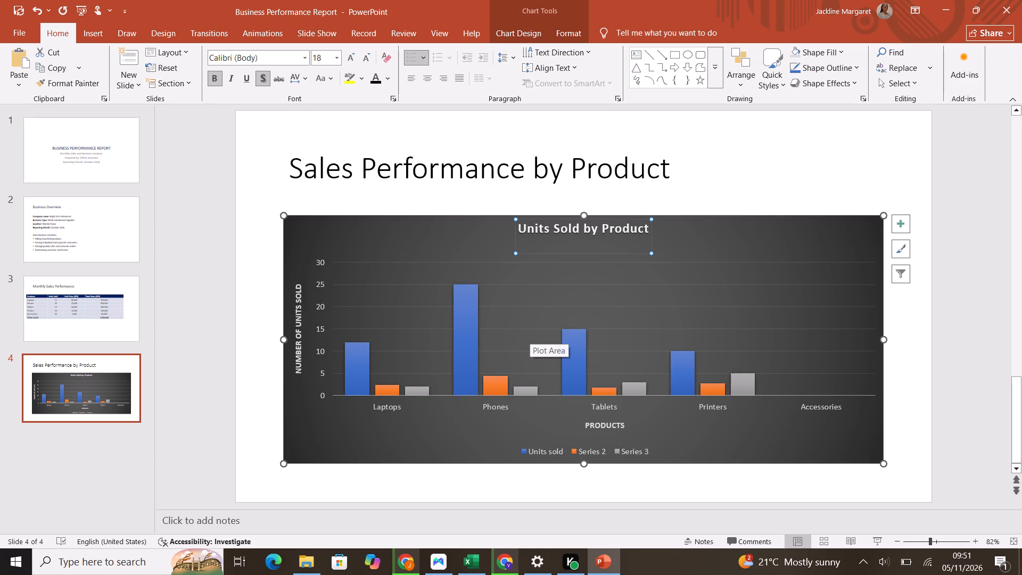
Enlarge the units-sold chart outward from its upper-right corner, up to just under the slide title text, and save the presentation.
click(524, 292)
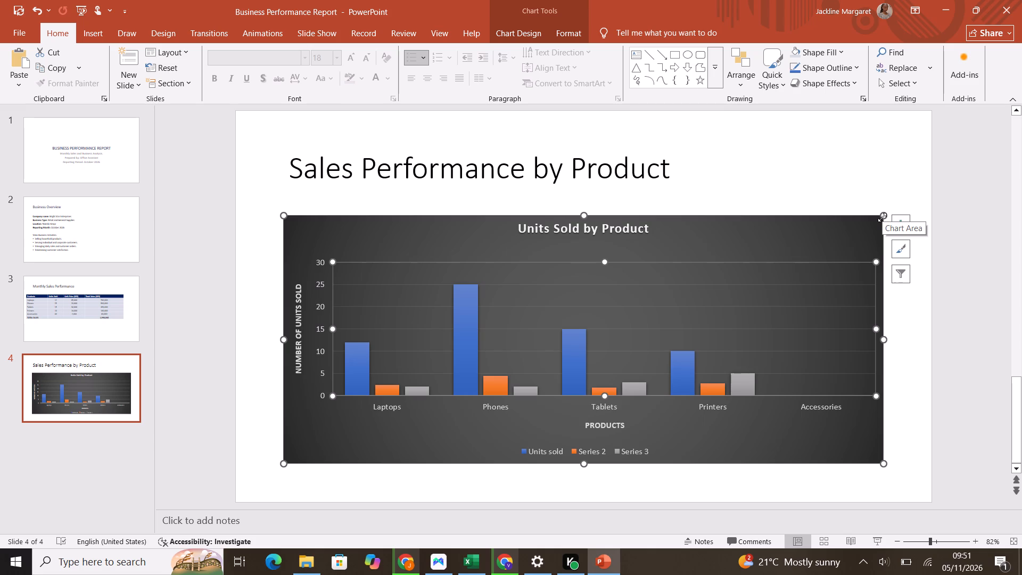
drag(882, 217, 906, 191)
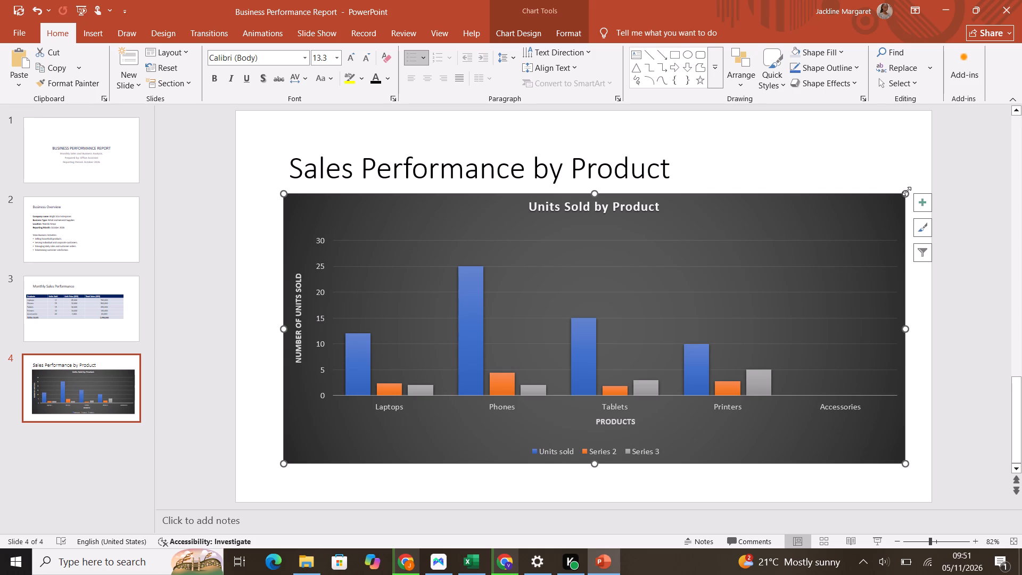
drag(906, 191, 920, 182)
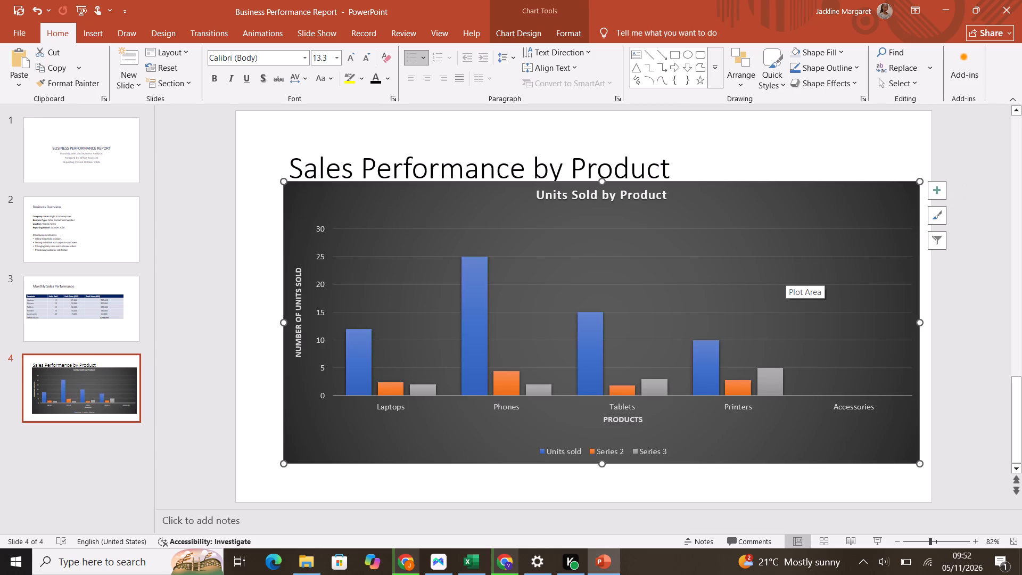
click(672, 310)
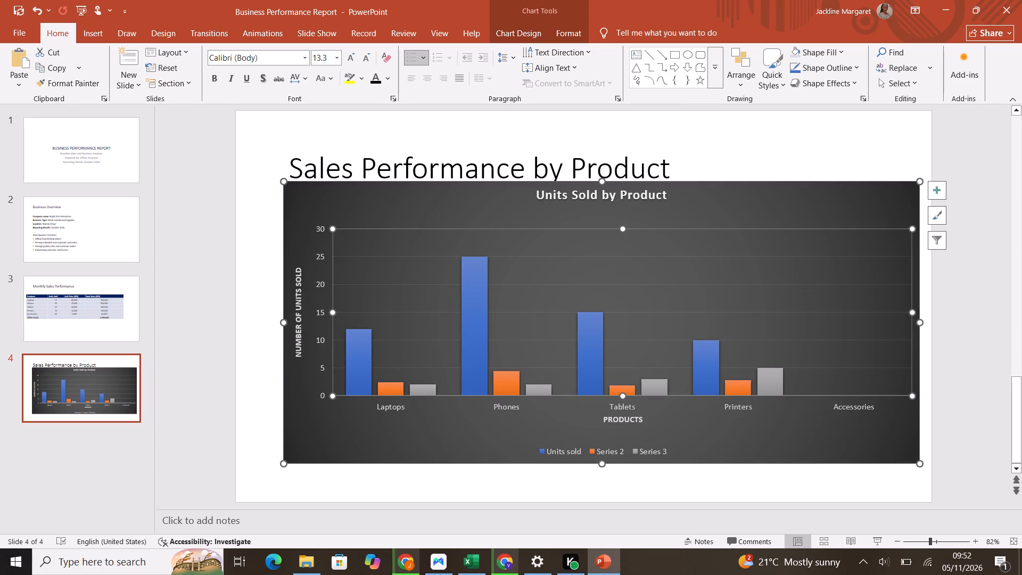
key(ctrl+s)
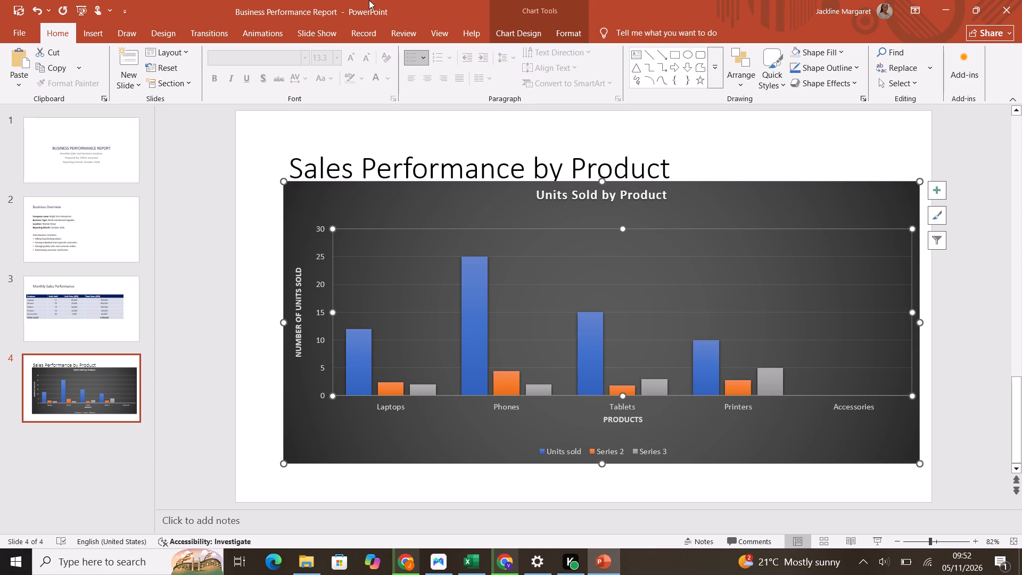
Add a Title and Content slide after the chart slide and title it "BUSINESS PERFORMANCE ANALYSIS".
click(137, 81)
click(215, 133)
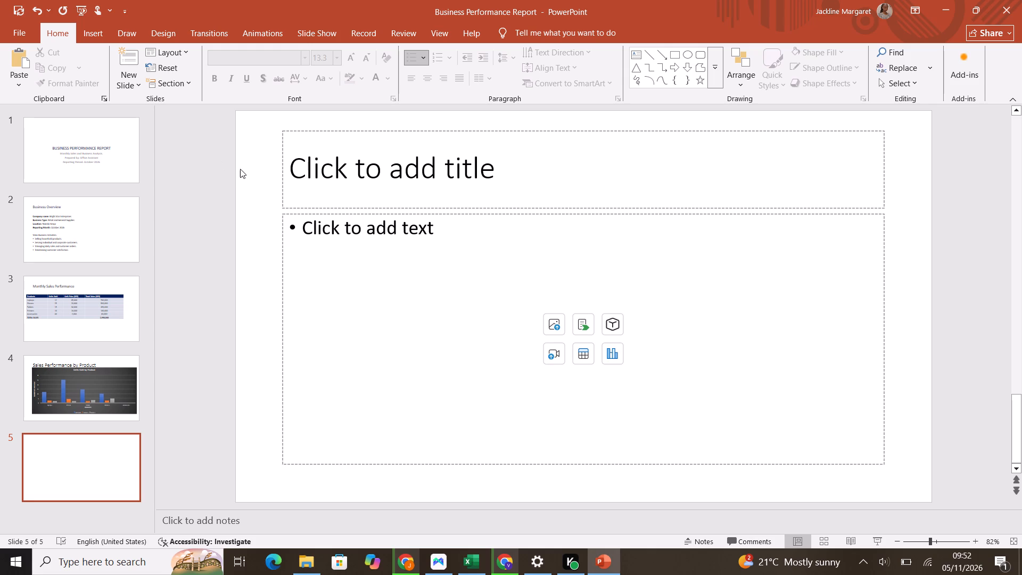
click(351, 179)
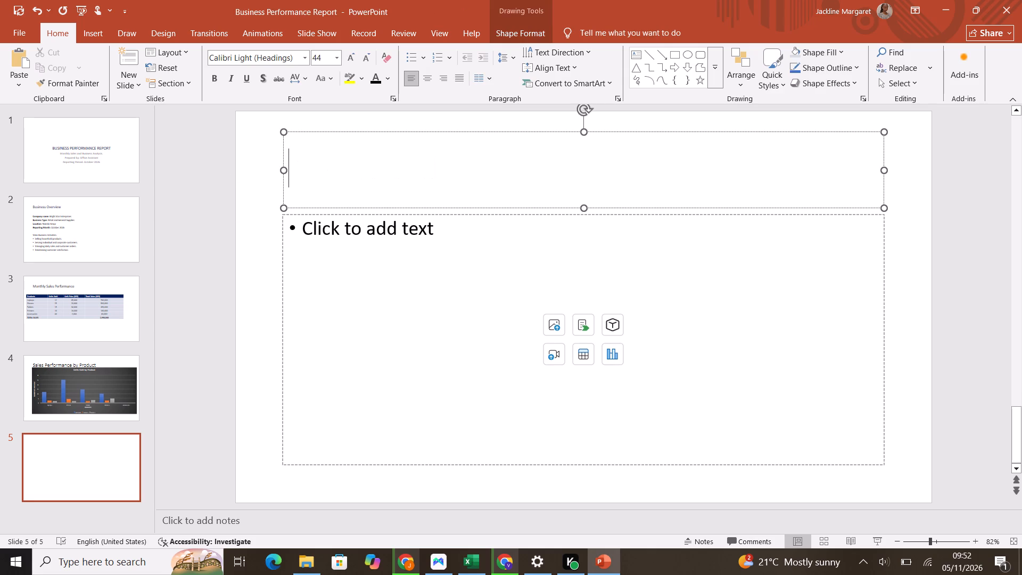
key(v)
key(equal)
key(BackSpace)
key(BackSpace)
text(BUA)
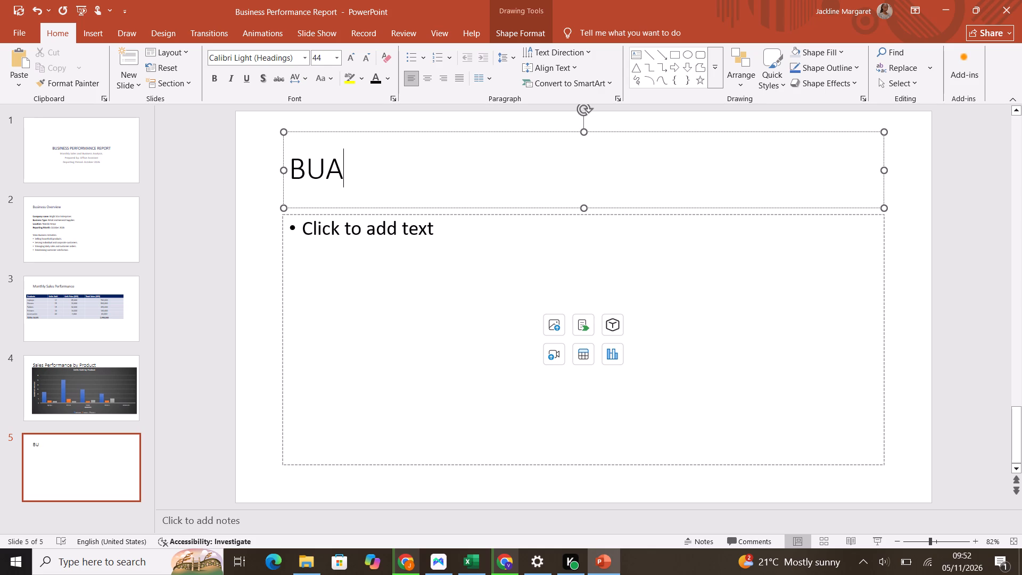
key(BackSpace)
text(SINESS PERFORMANCE AM)
key(BackSpace)
text(NA)
text(LYSIS)
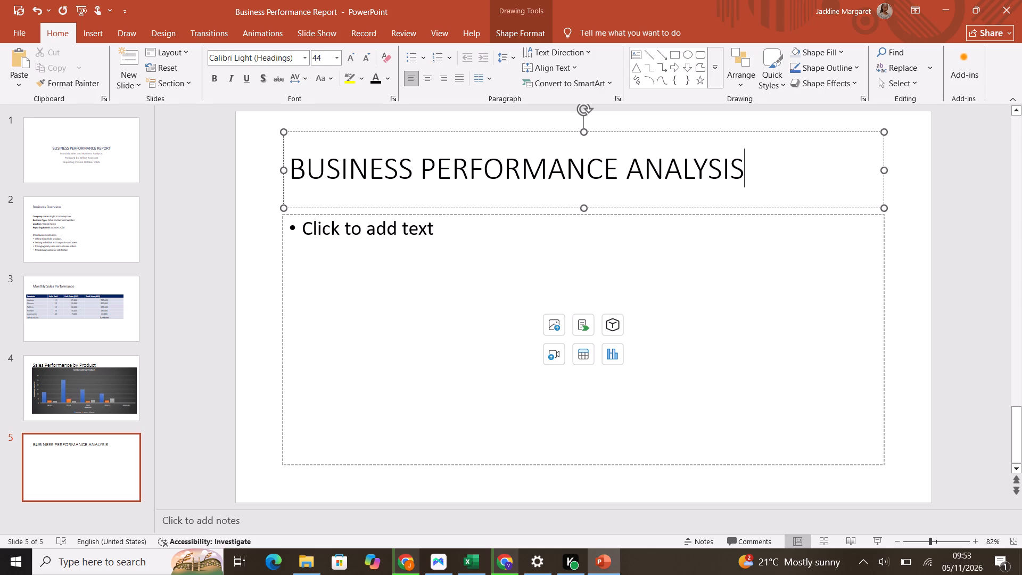
Enter the body bullet "This analysis highlights the total sales generated by each product during October 2026.".
click(325, 234)
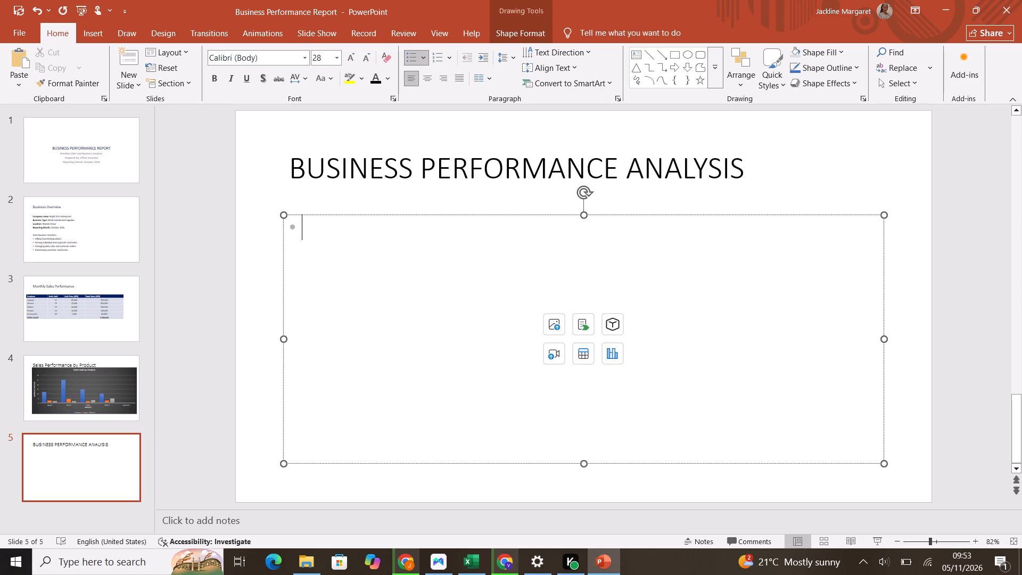
text(s analysis highlights)
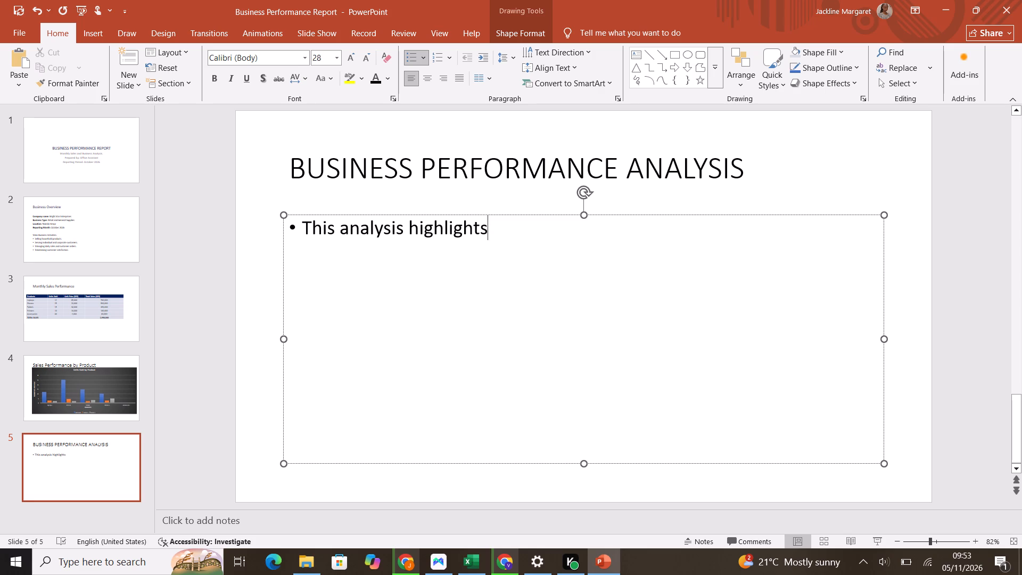
key(space)
text(the total sales)
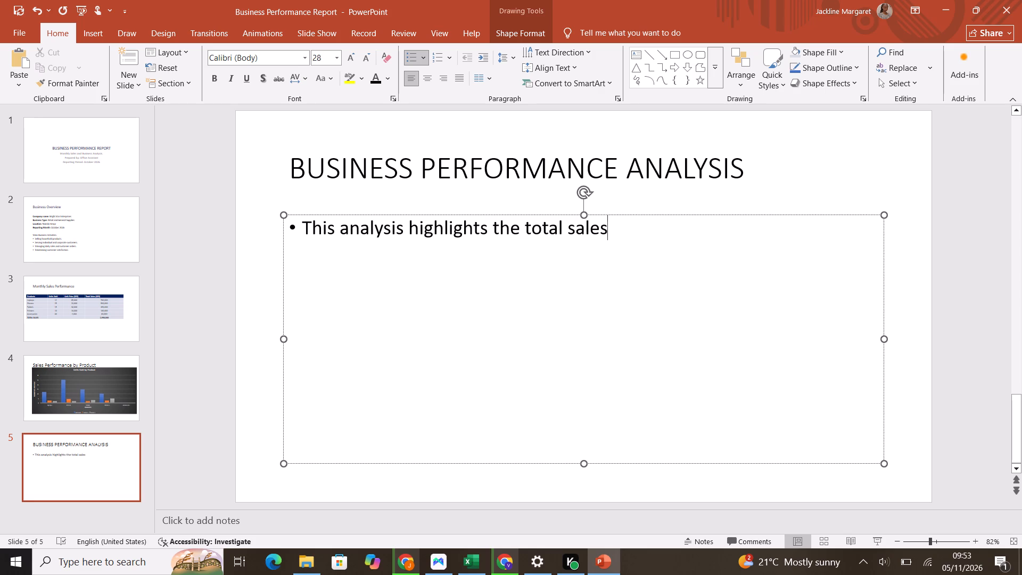
key(space)
text(generated)
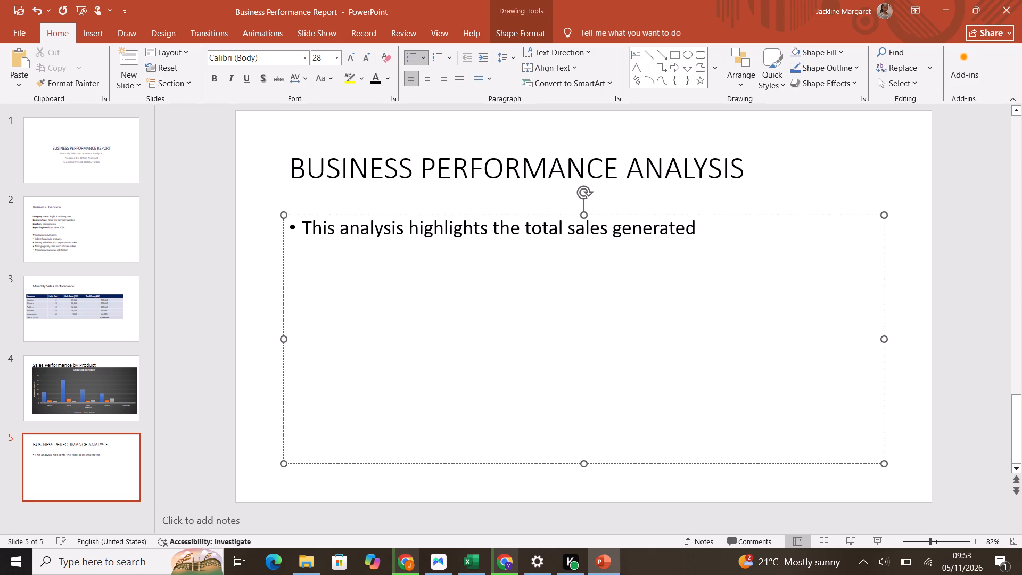
key(space)
text(by each)
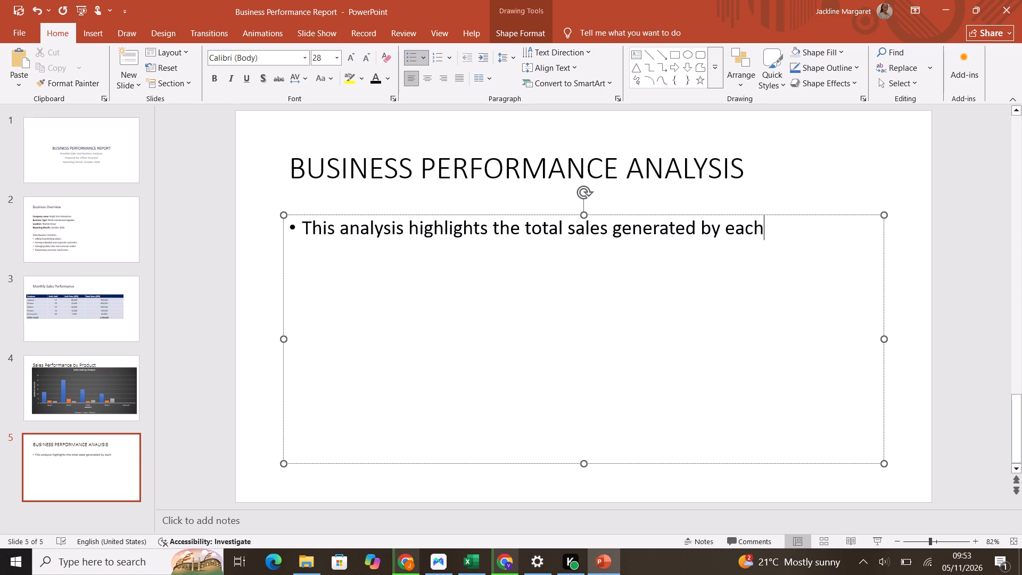
key(space)
text(product)
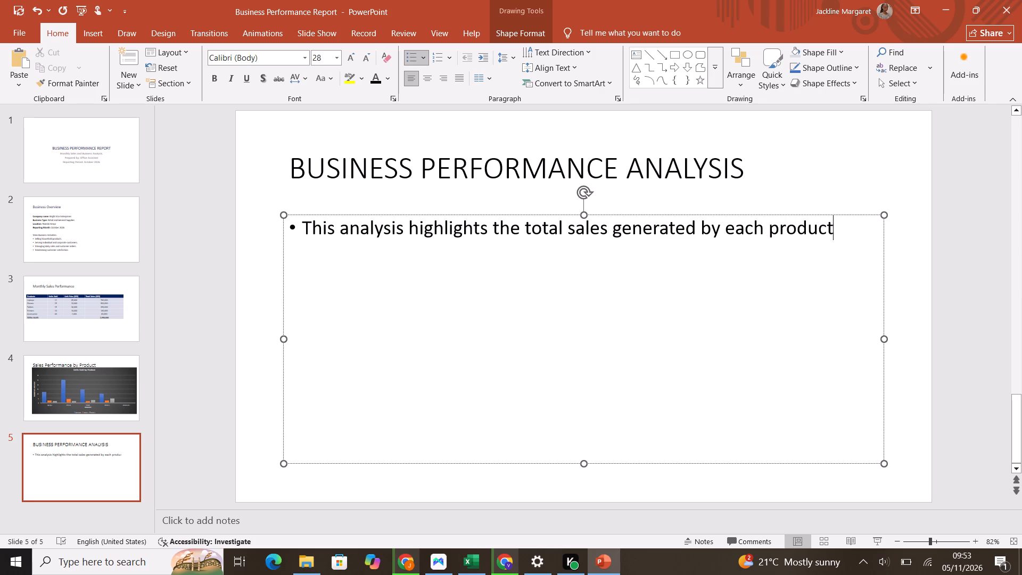
key(space)
text(during october 2026)
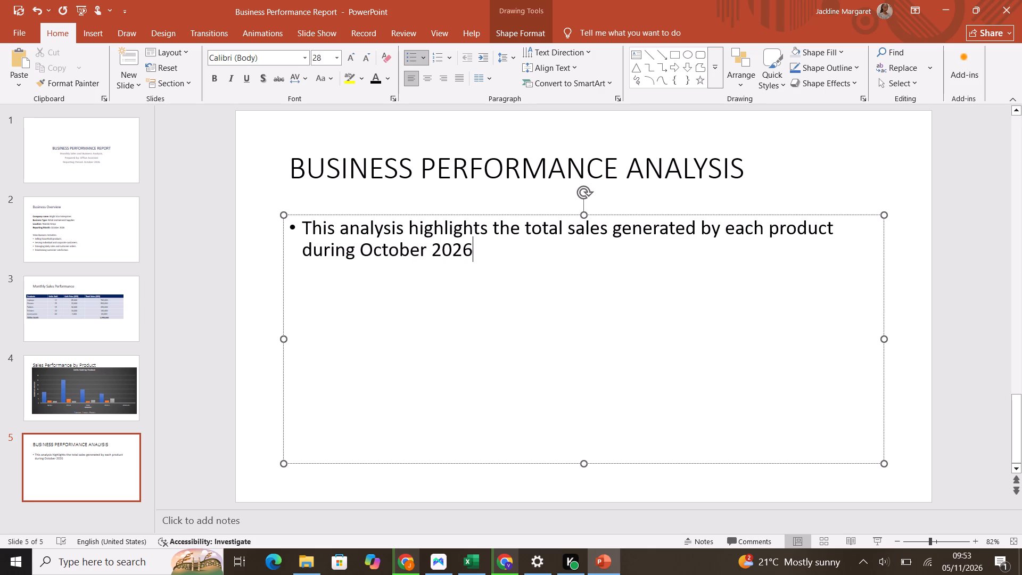
text(.)
Continue the same bullet with the sentence "It helps identify the products contributing to most business revenue.".
key(space)
text(lps identify the products)
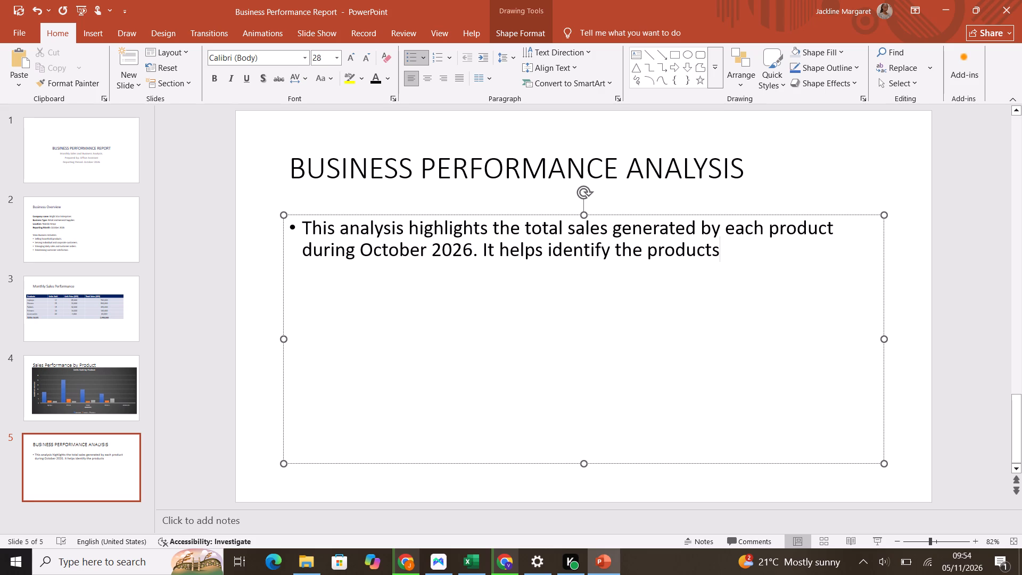
key(space)
text(com)
key(BackSpace)
text(ntributing to most)
key(space)
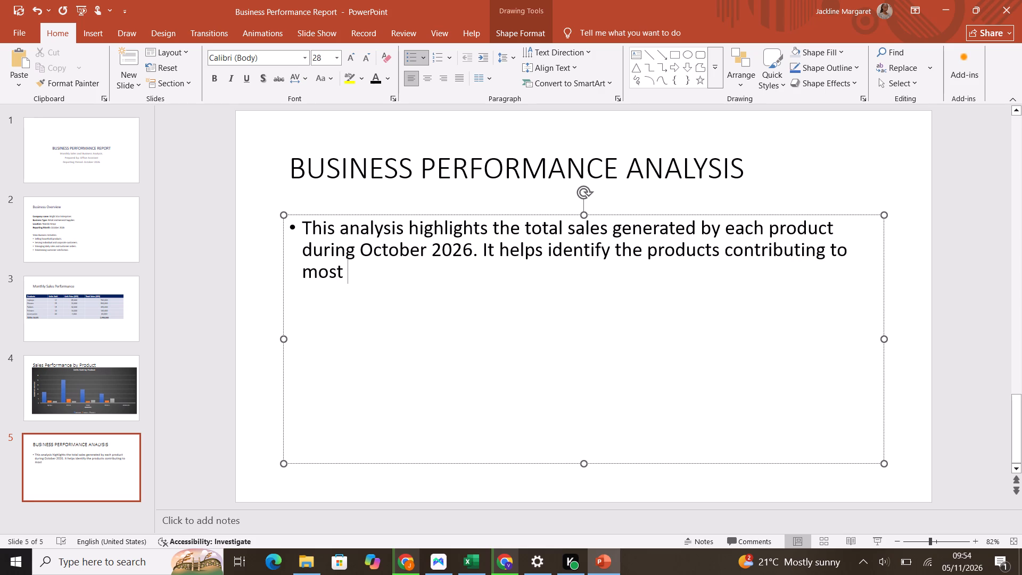
text(business)
key(space)
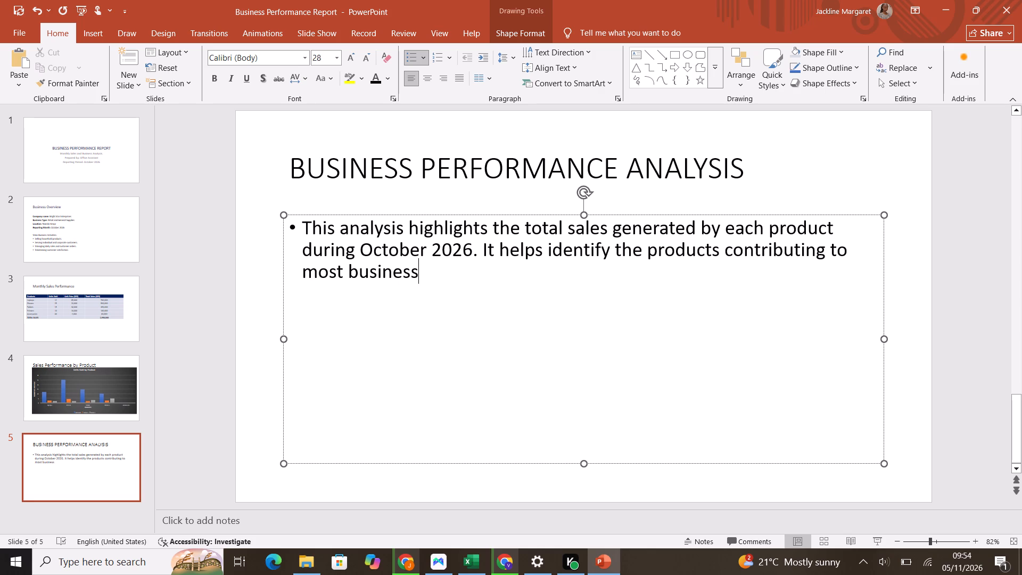
text(revenue)
text(.)
key(space)
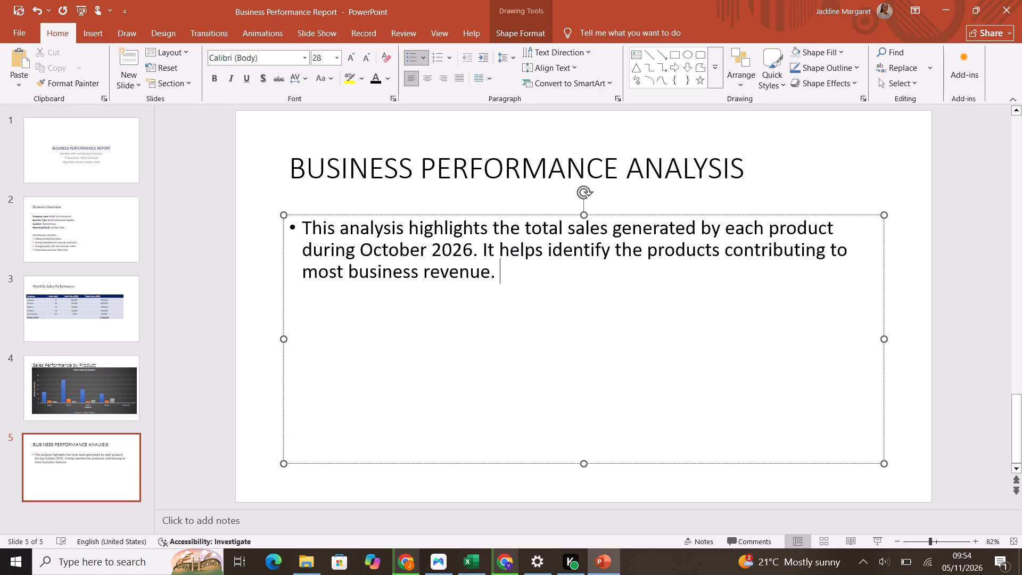
click(338, 325)
Insert a clustered column chart on the Business Performance Analysis slide.
click(95, 30)
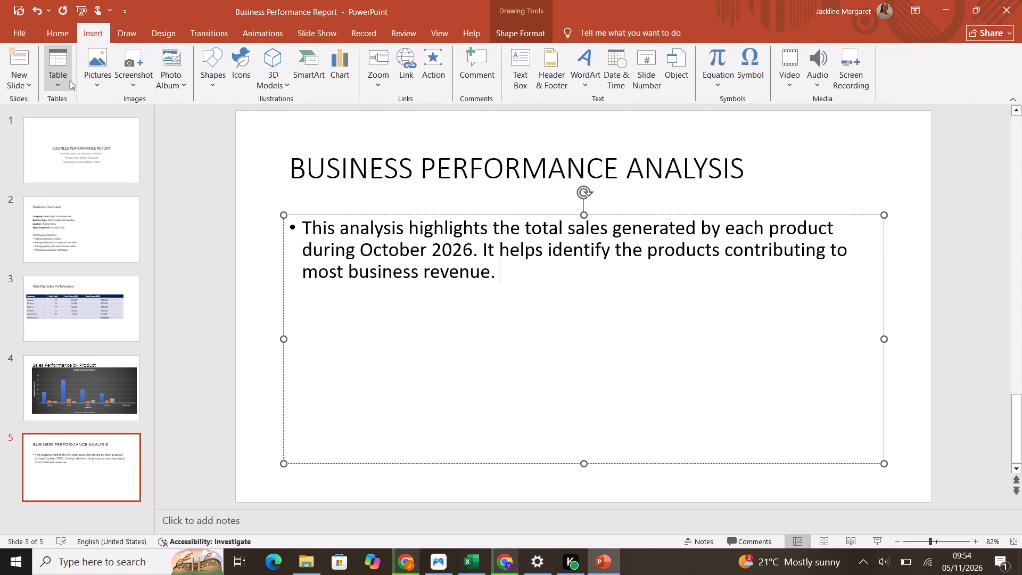
click(339, 61)
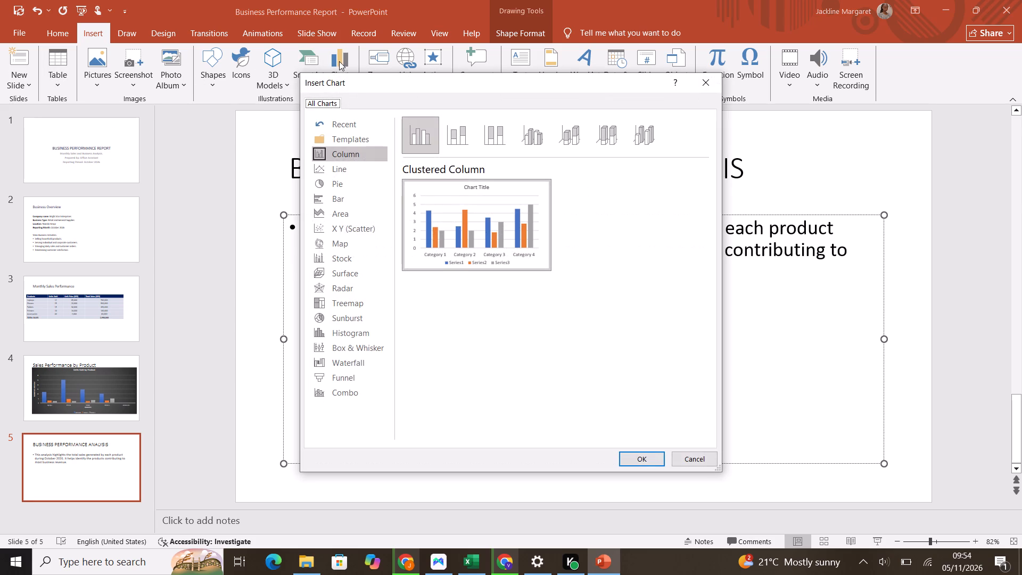
click(481, 217)
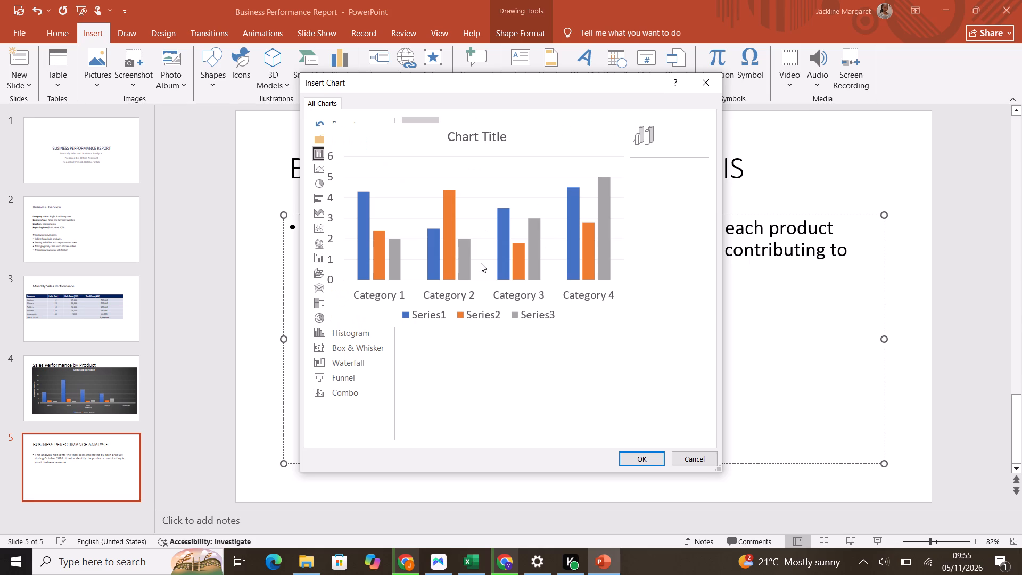
click(643, 462)
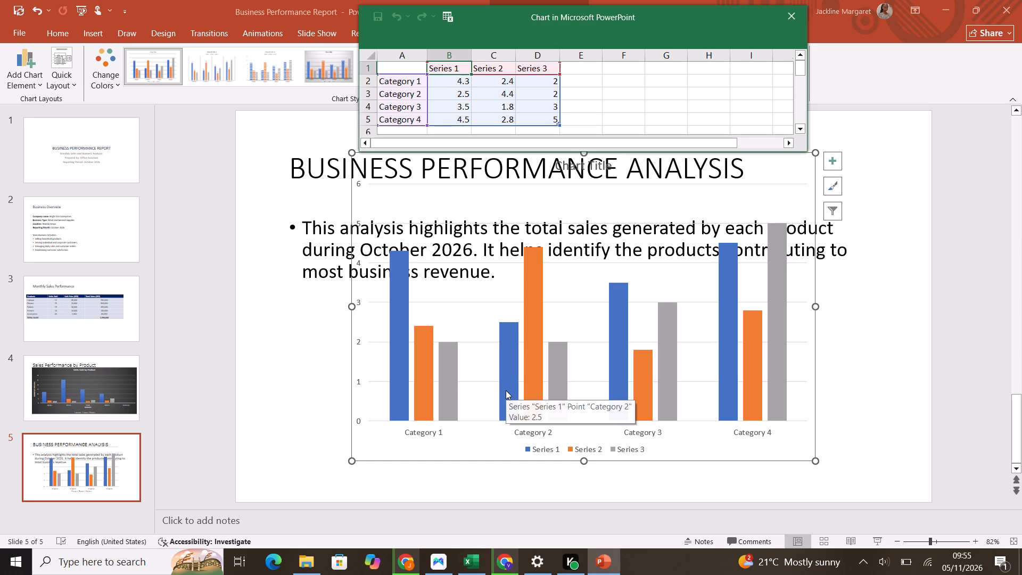
Fill the chart data's first column with the header Product and the categories Laptops, Phones, Tablets and Printers.
click(387, 70)
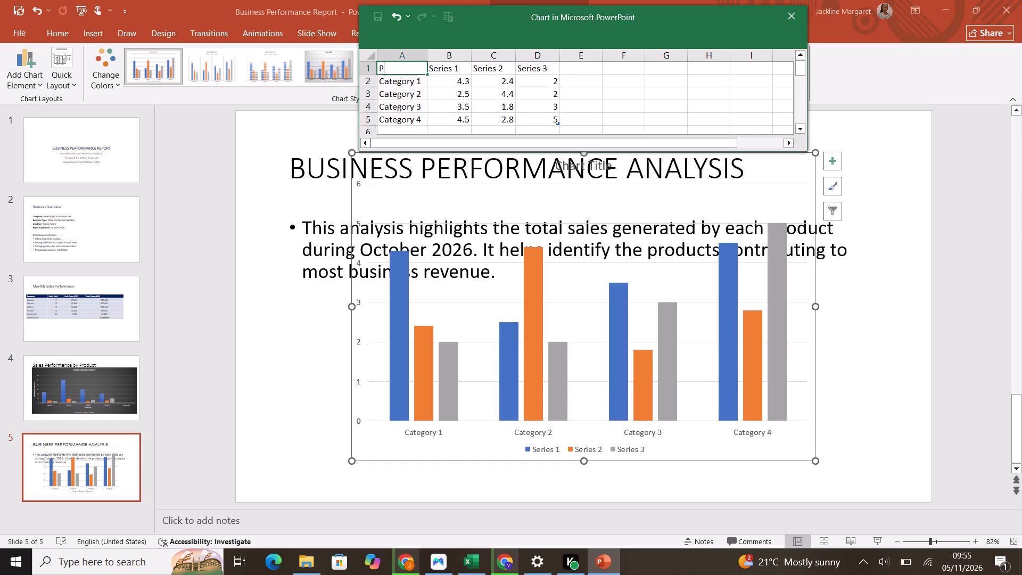
key(r)
text(oduct)
click(395, 85)
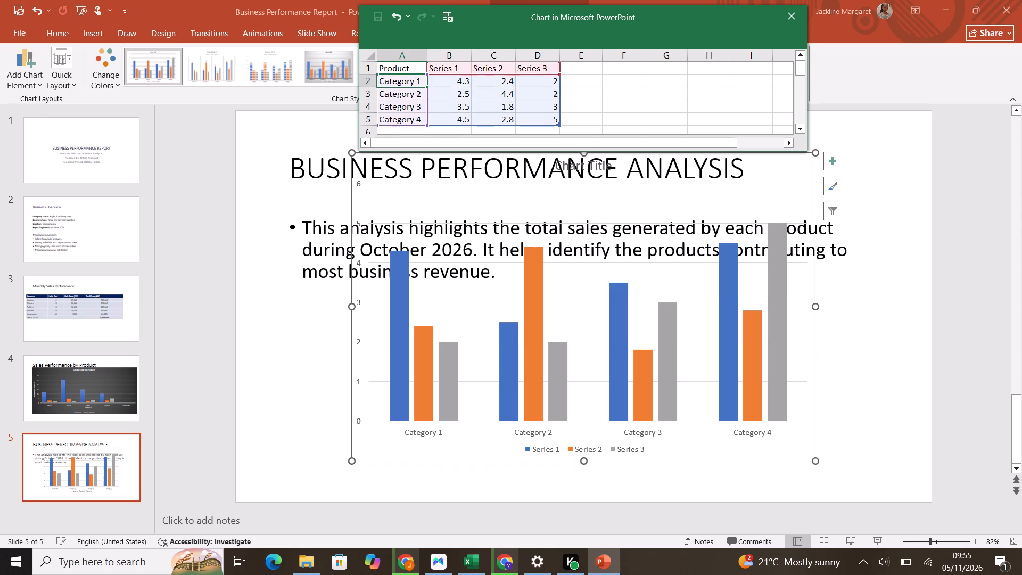
key(l)
text(aptops)
key(space)
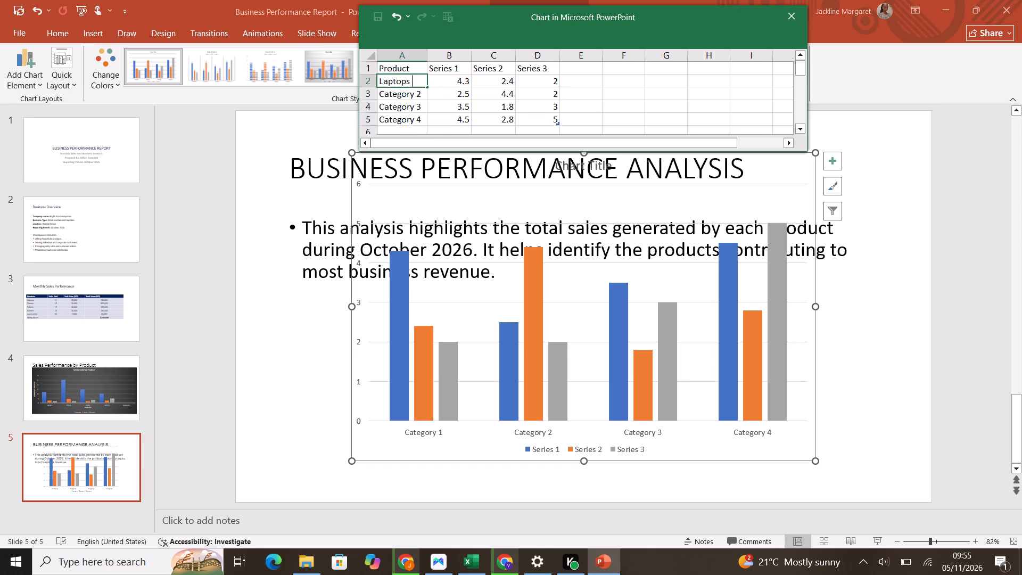
click(395, 96)
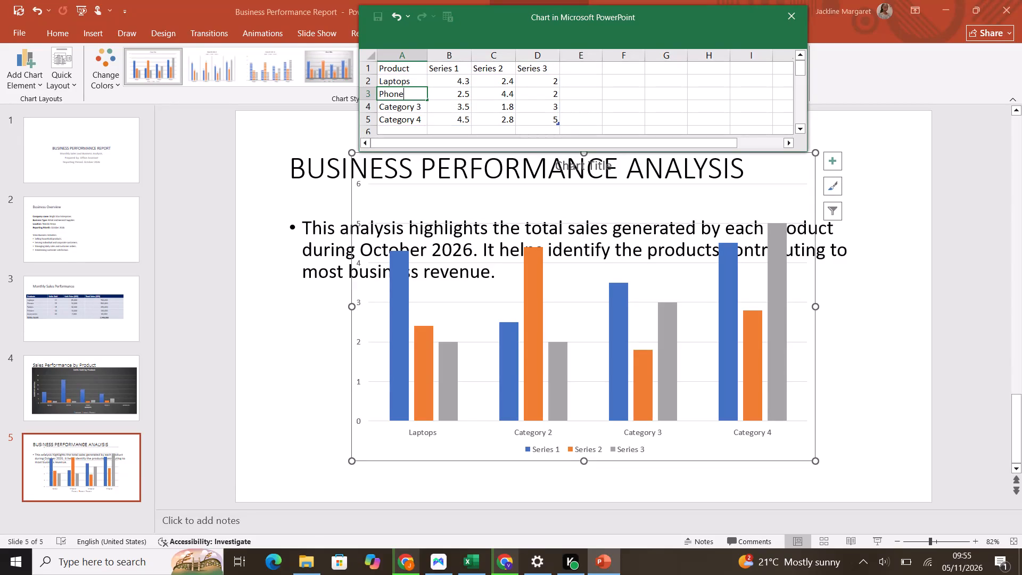
key(s)
click(397, 112)
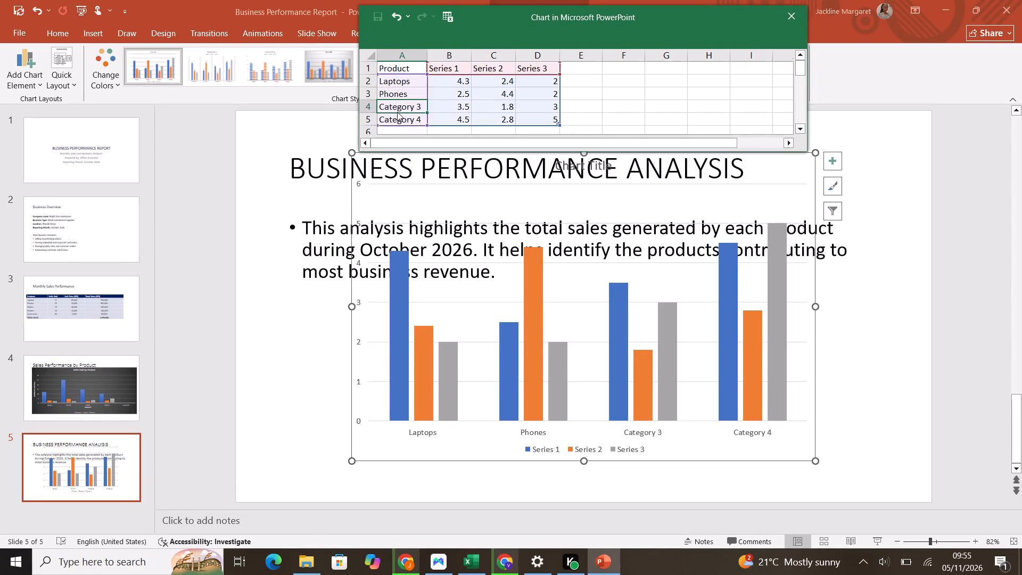
text(ablets)
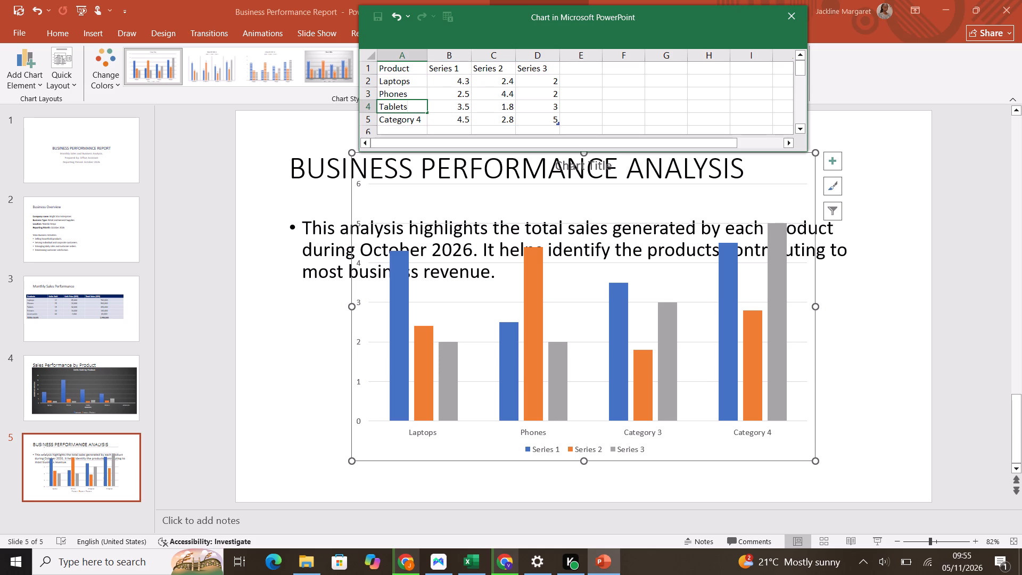
click(399, 119)
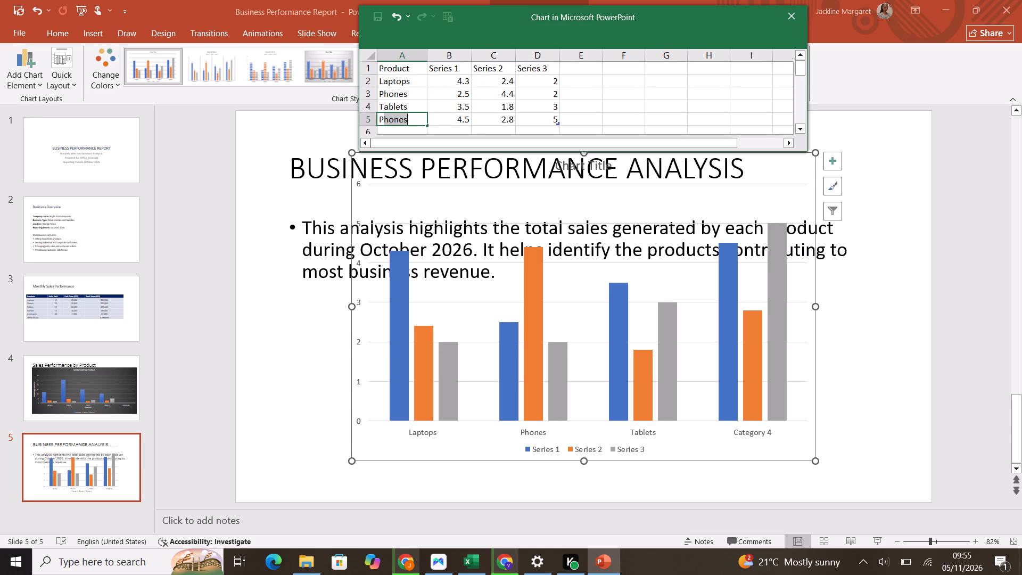
text(rinters)
Add Accessories as a fifth product category in the chart data, below Printers.
scroll(399, 119, down, 1)
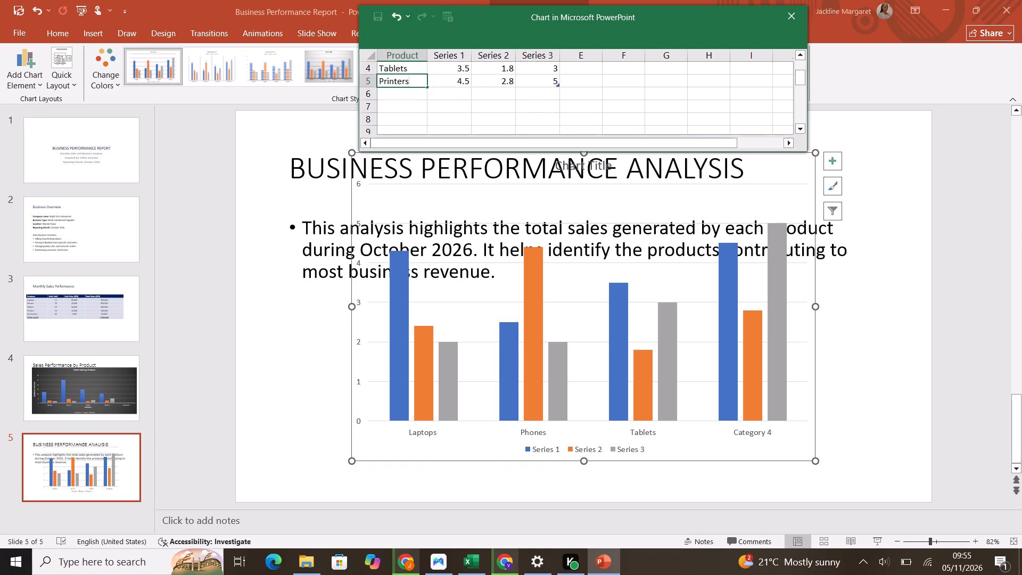
click(404, 95)
key(a)
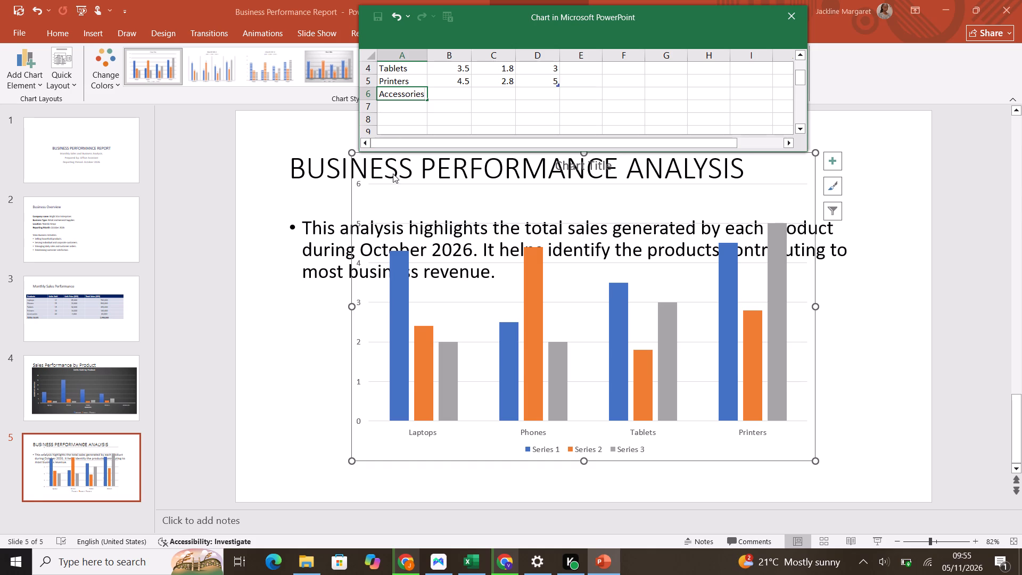
Rename the Series 1 header in the chart data to "Total Sales".
scroll(438, 118, up, 3)
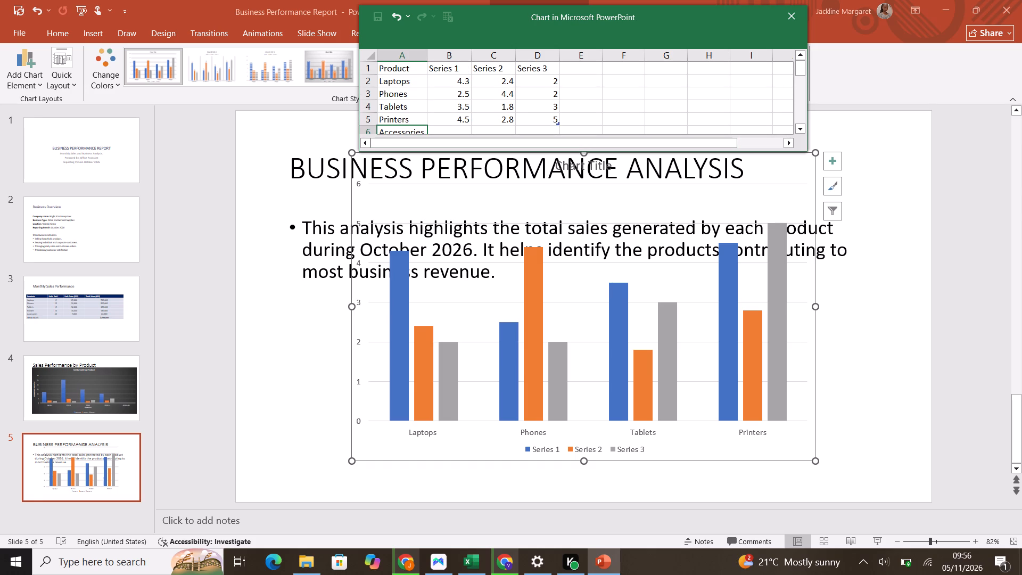
click(448, 69)
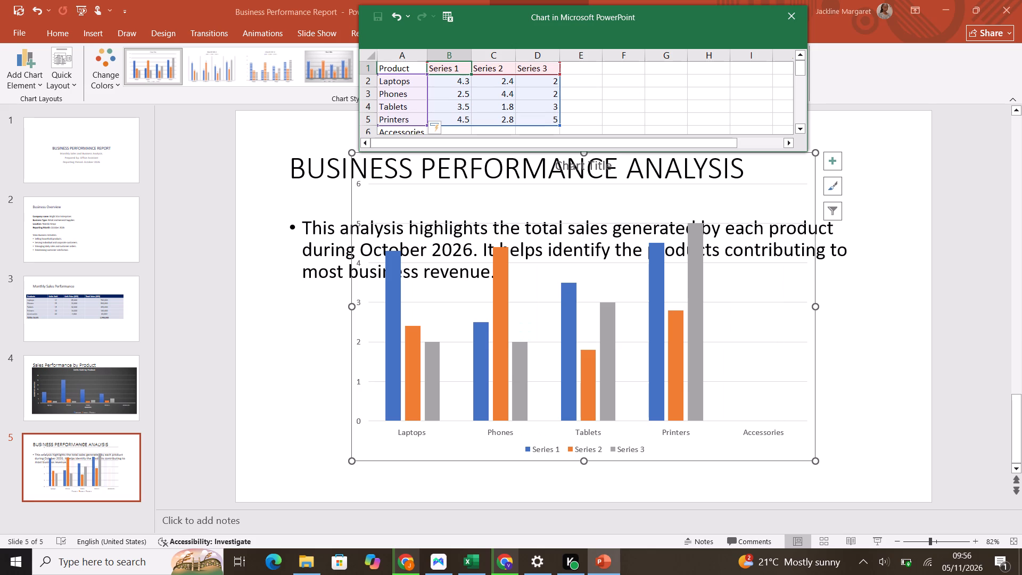
key(t)
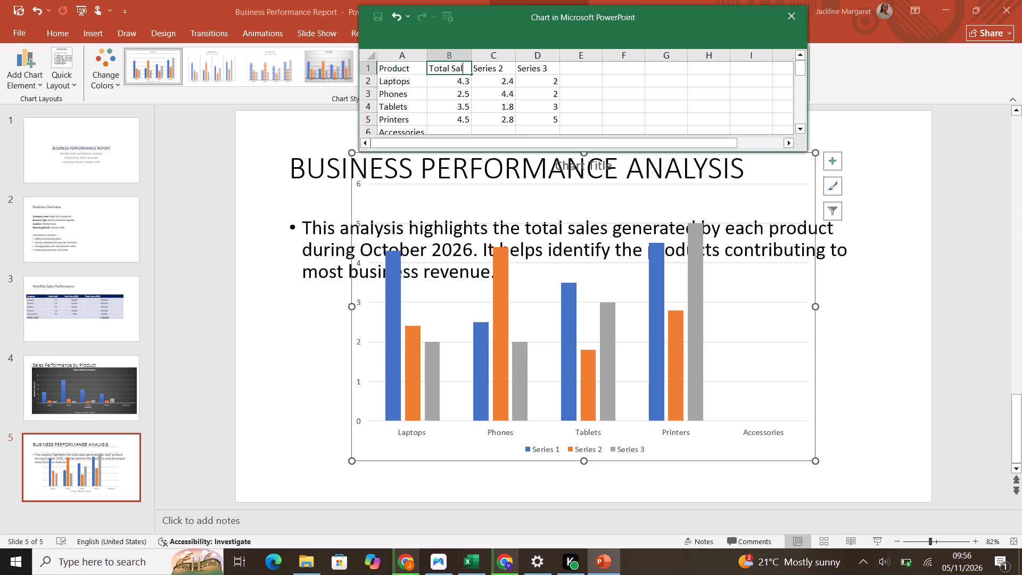
text(es)
Enter the Total Sales values 780000, 500000, 450000, 180000 and 80000 for Laptops through Accessories, and close the chart data sheet.
click(455, 81)
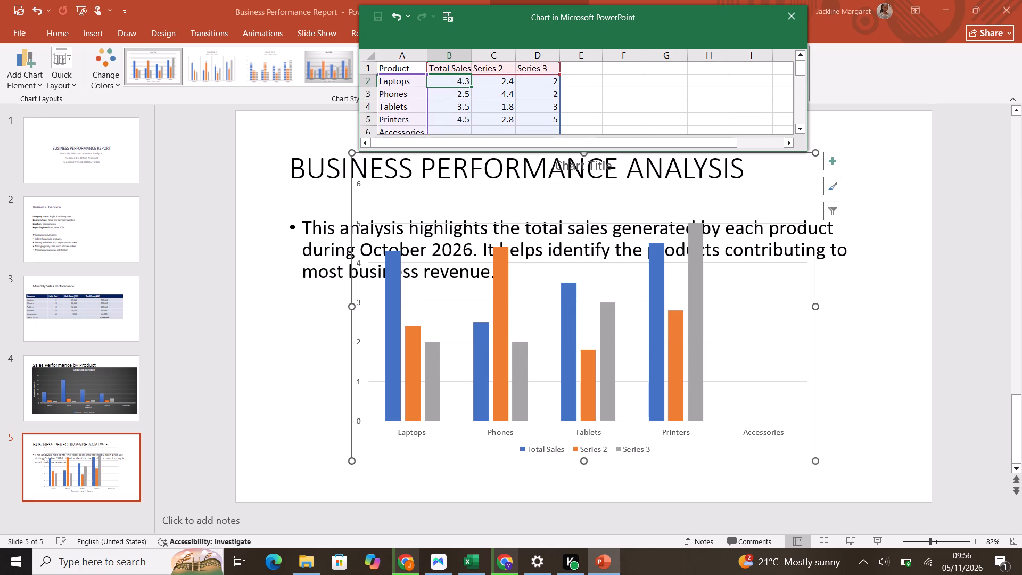
key(7)
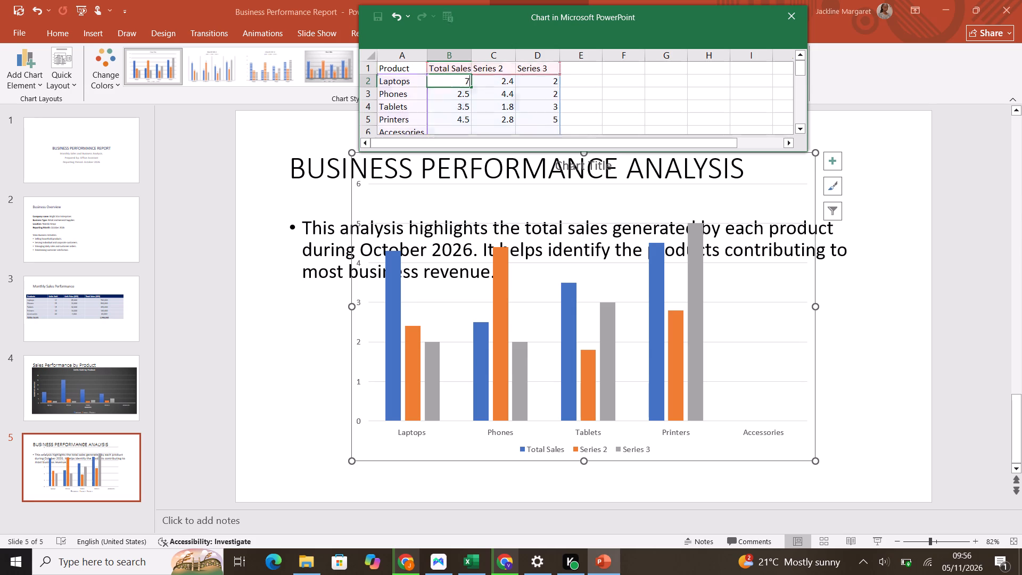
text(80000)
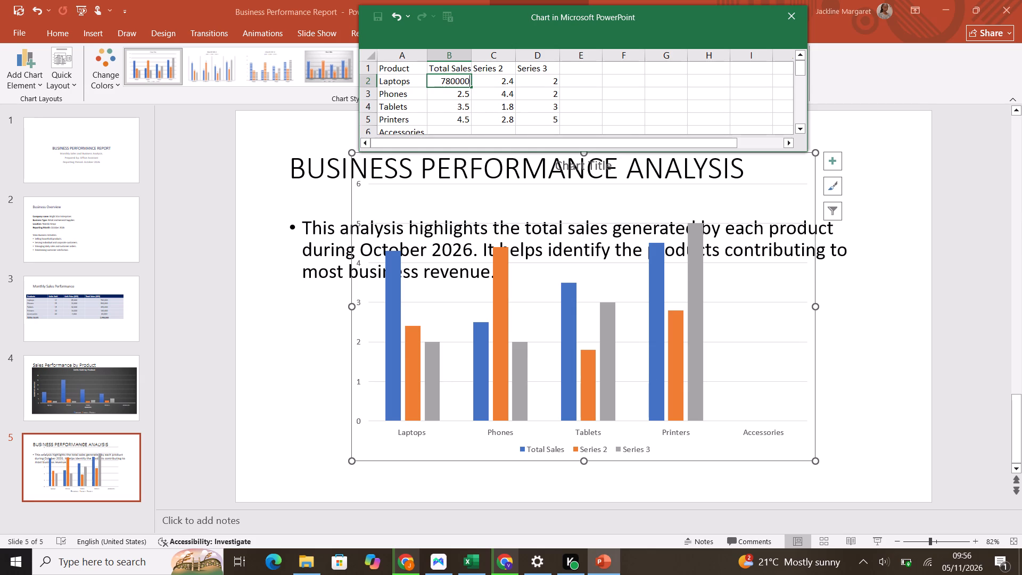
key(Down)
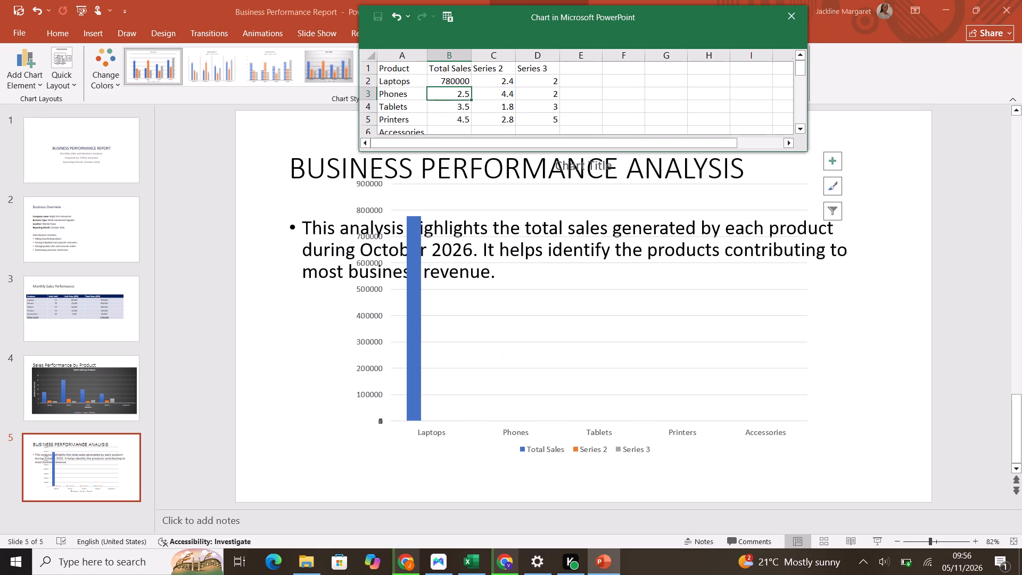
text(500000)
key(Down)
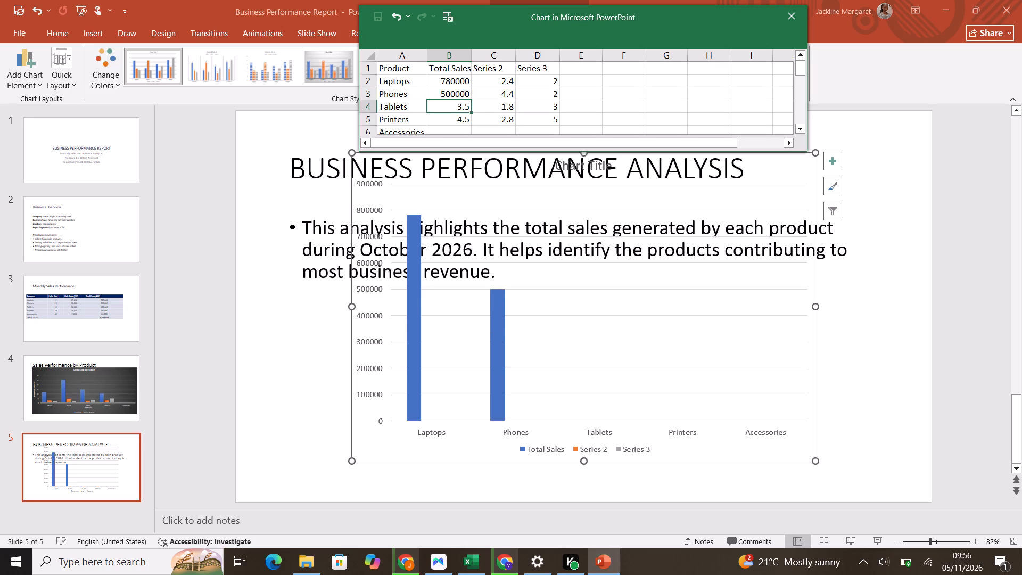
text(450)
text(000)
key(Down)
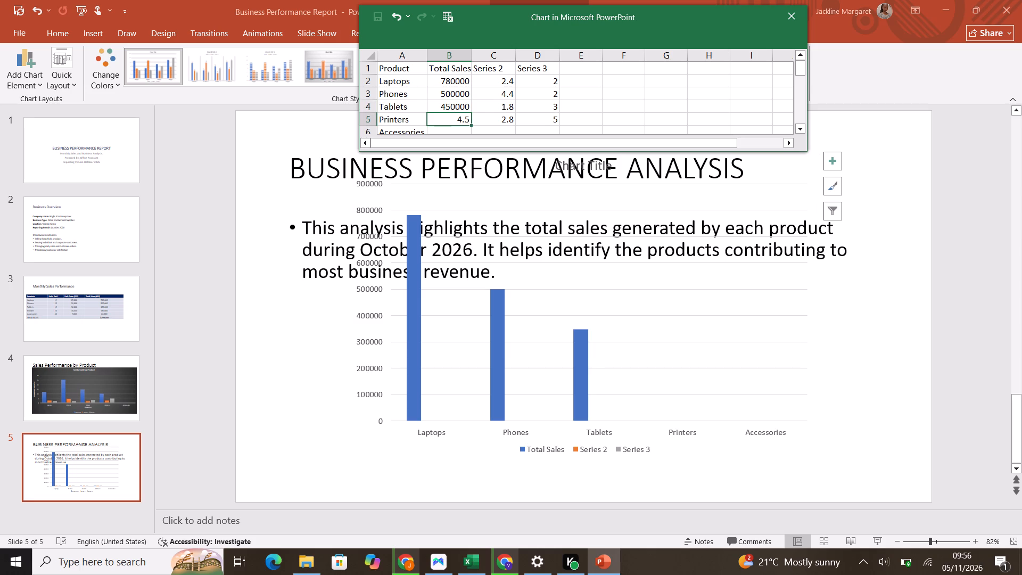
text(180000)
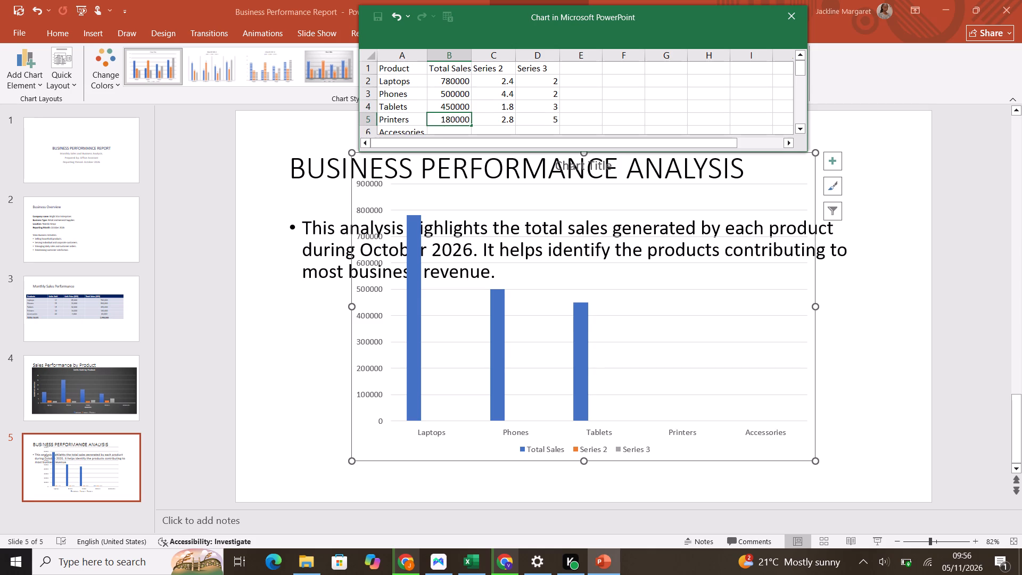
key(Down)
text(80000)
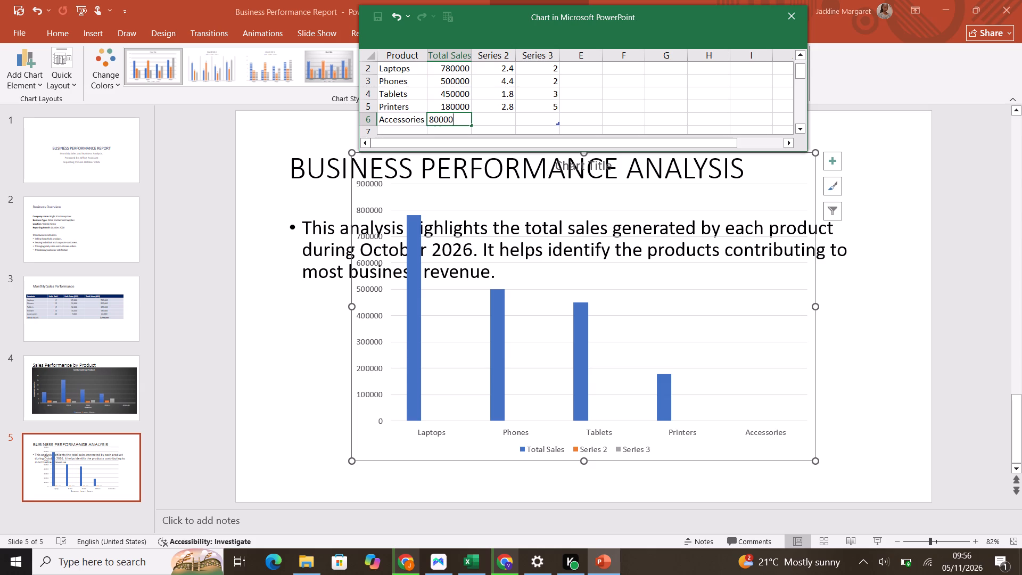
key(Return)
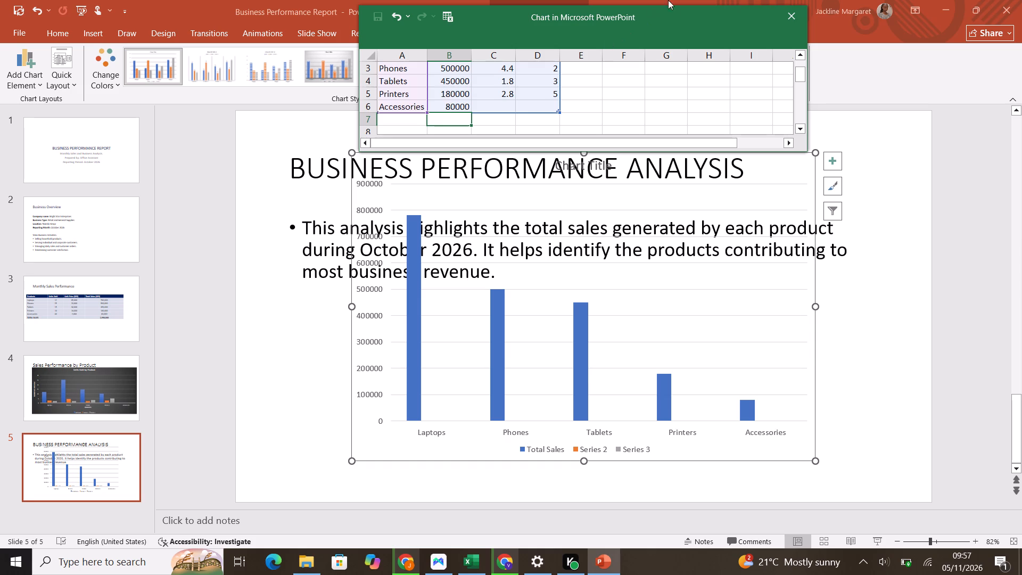
click(790, 17)
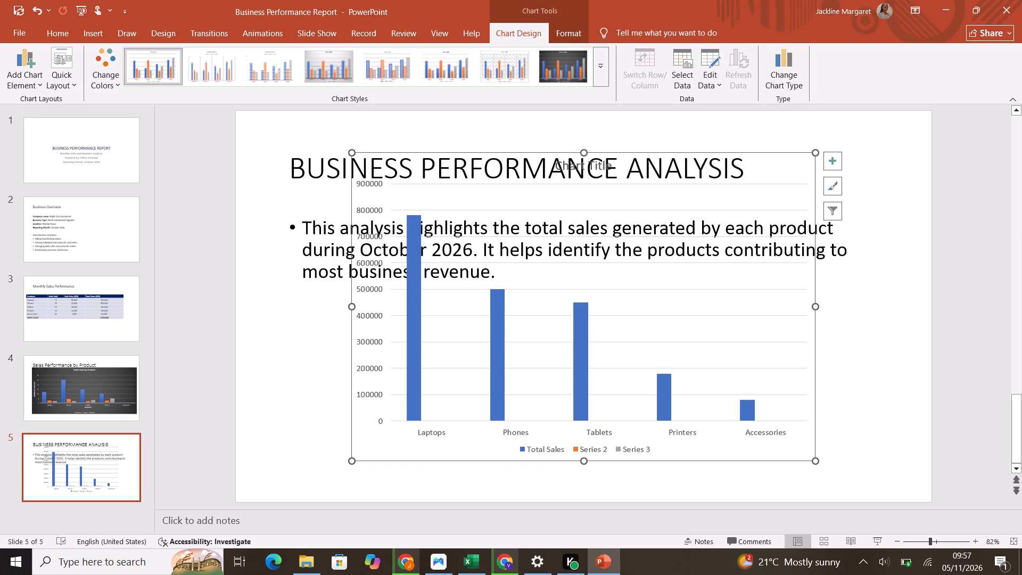
Resize the chart vertically so it fits below the body bullet, extending slightly closer to the slide's bottom edge.
drag(586, 460, 587, 482)
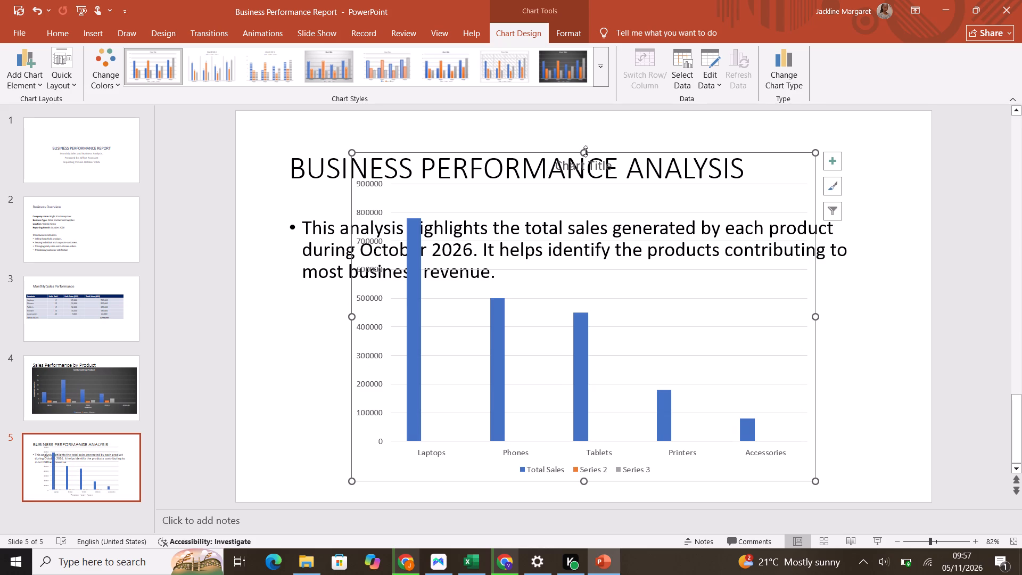
drag(585, 151, 586, 300)
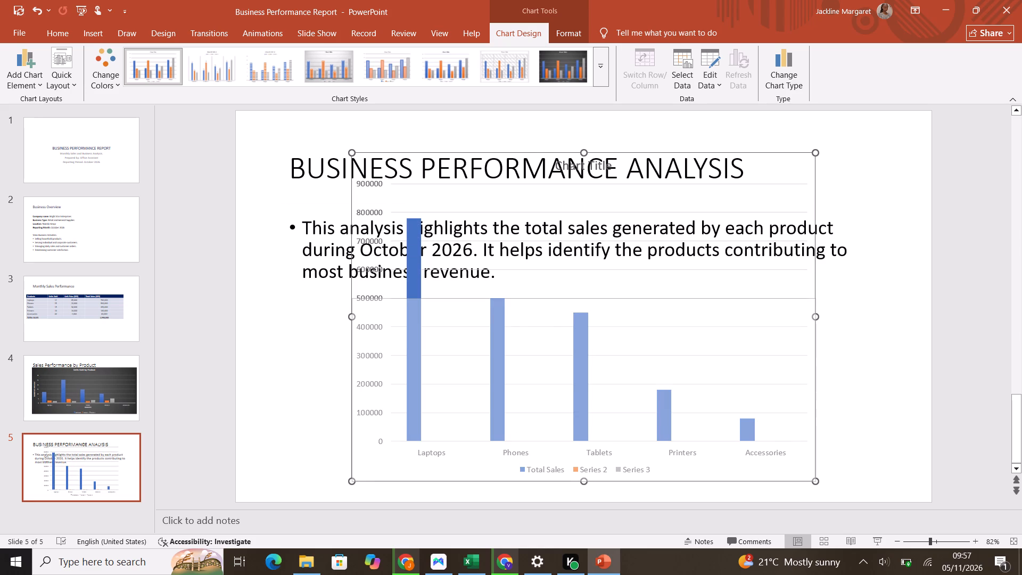
drag(586, 300, 586, 300)
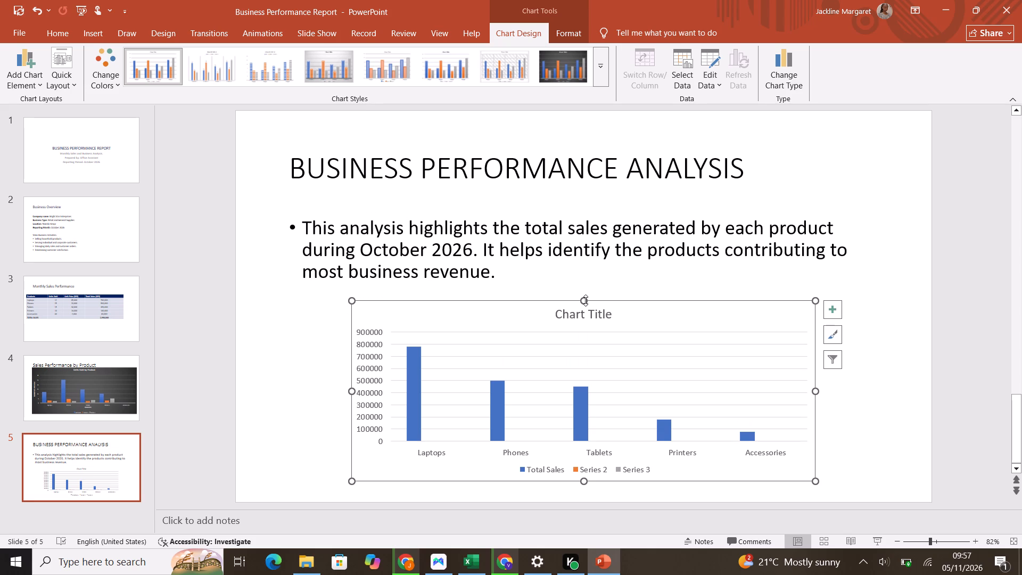
Try several chart styles on the total-sales chart, including the grey gradient one with data labels, and settle on the dark-background style.
click(550, 368)
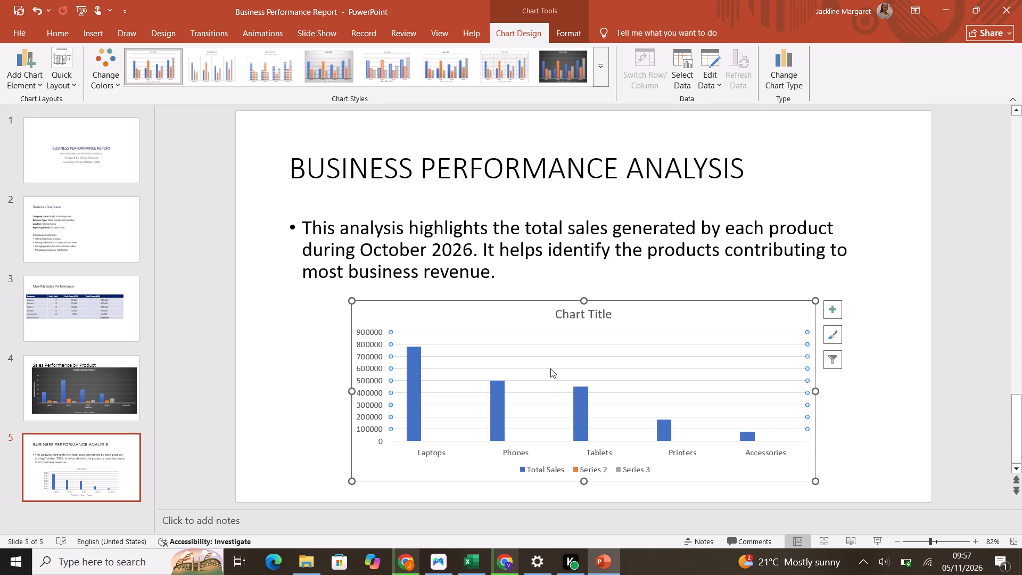
click(550, 368)
click(271, 69)
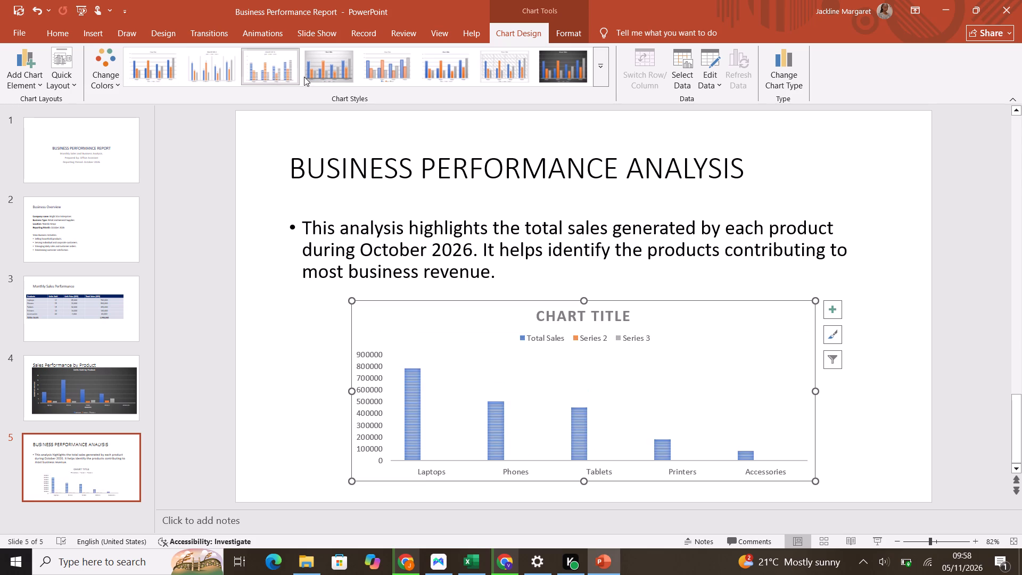
click(327, 75)
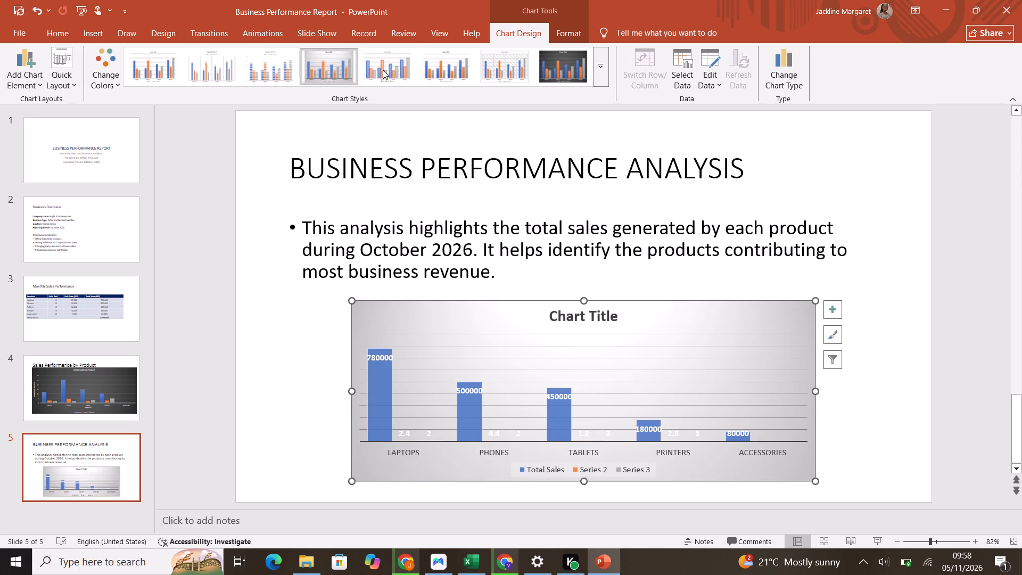
click(383, 70)
click(433, 72)
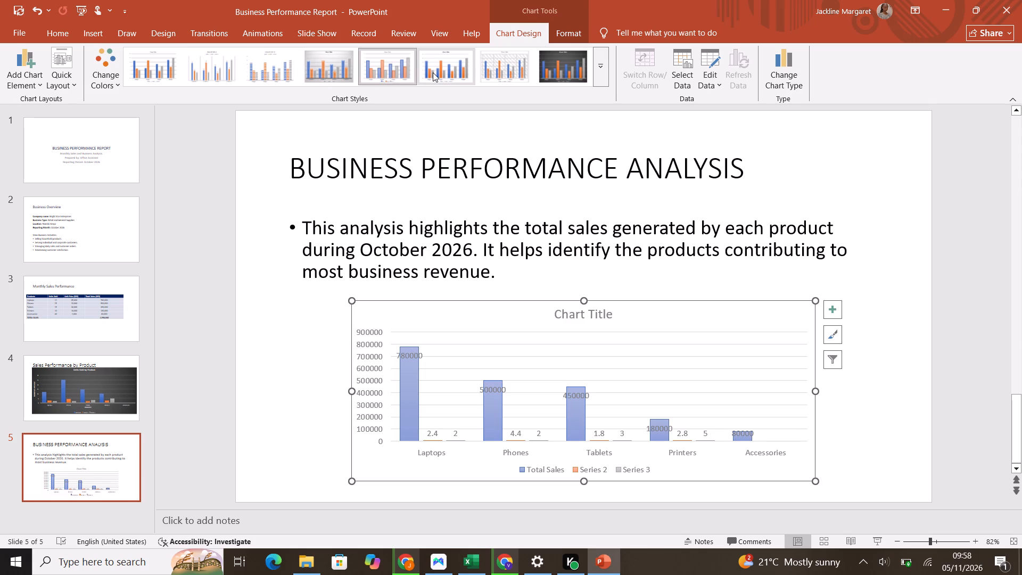
click(501, 73)
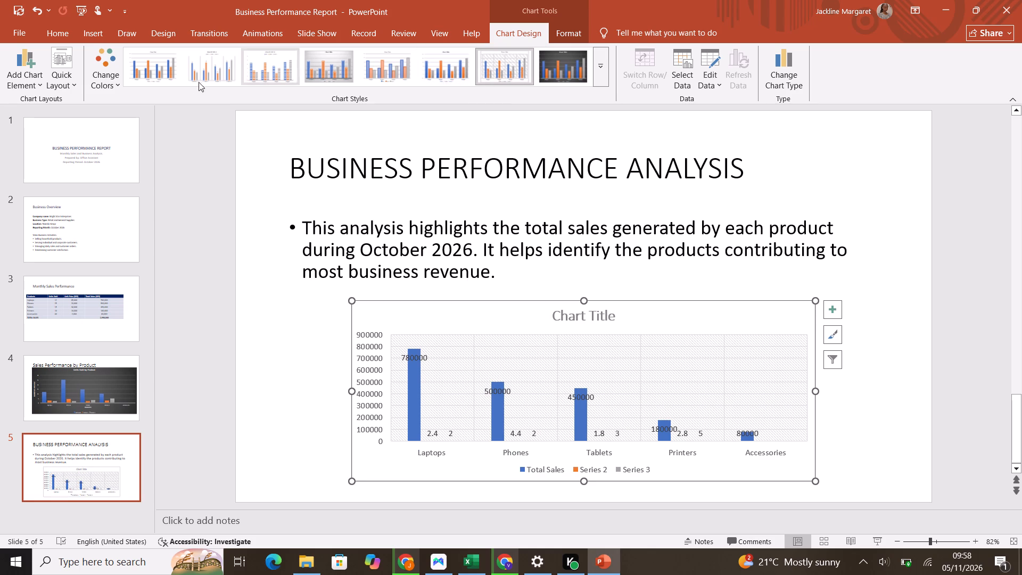
click(144, 78)
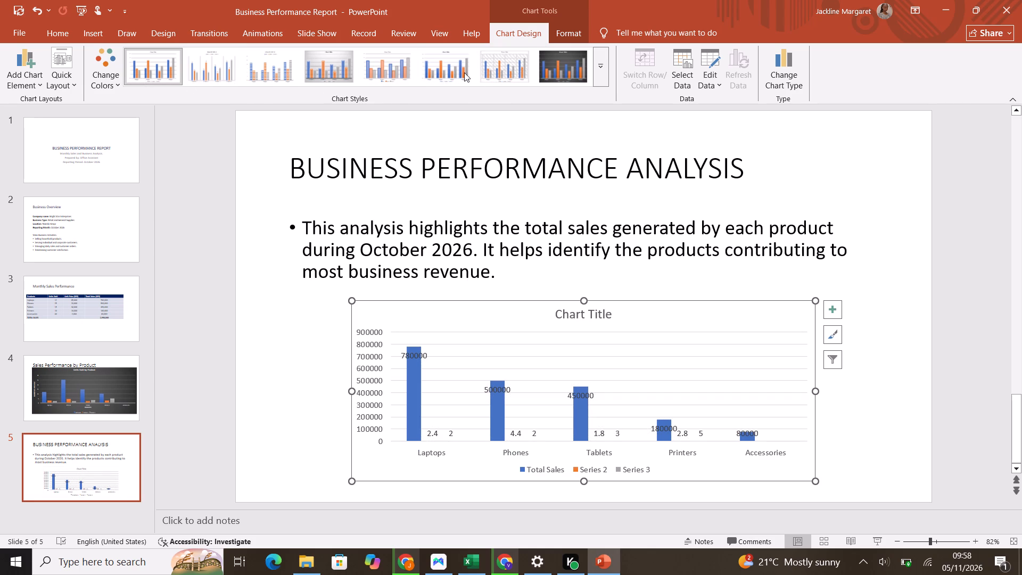
click(490, 65)
click(553, 69)
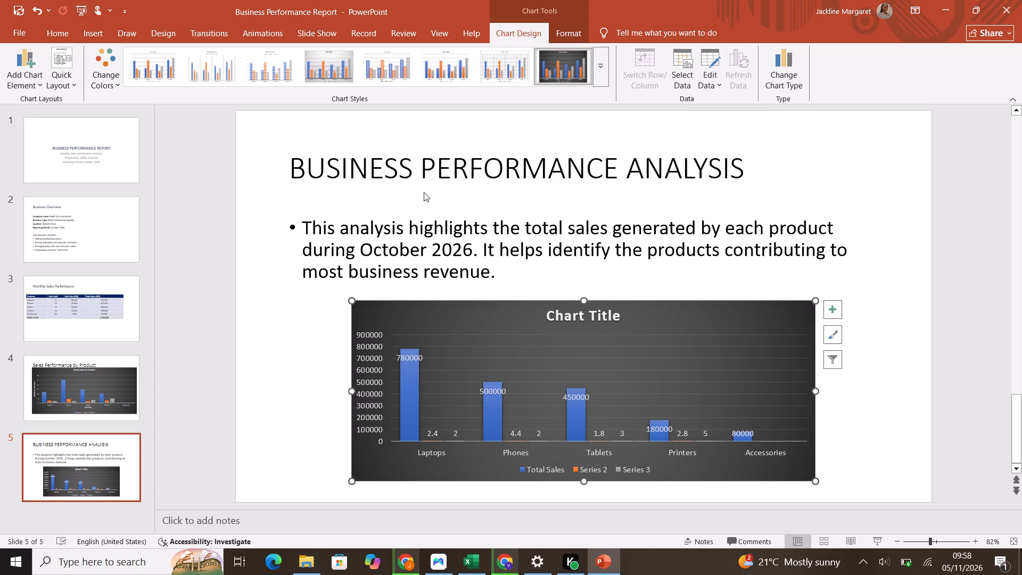
Place the chart title above the chart and replace its placeholder text with "Total Sales by Product".
click(587, 318)
click(536, 339)
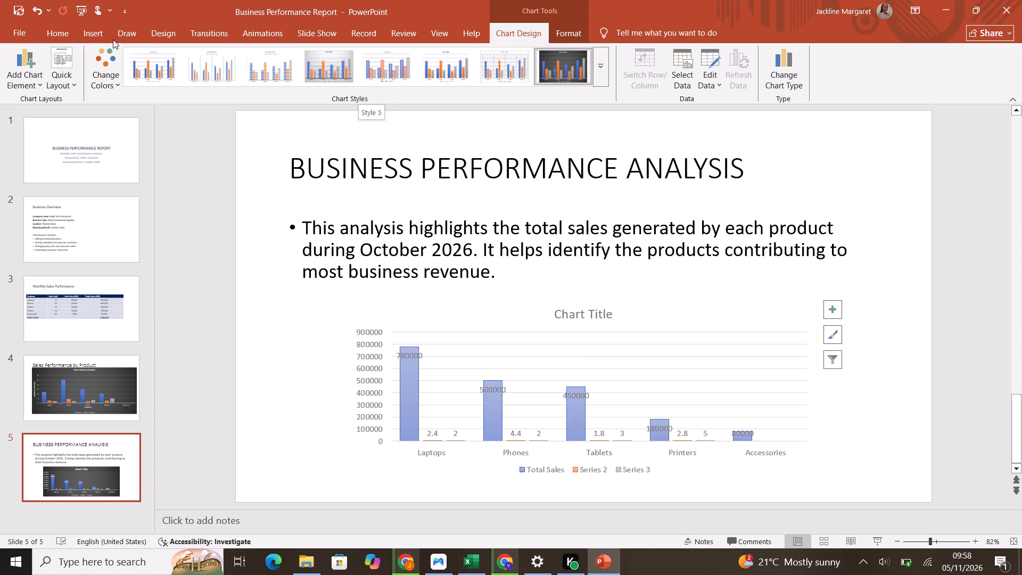
click(39, 85)
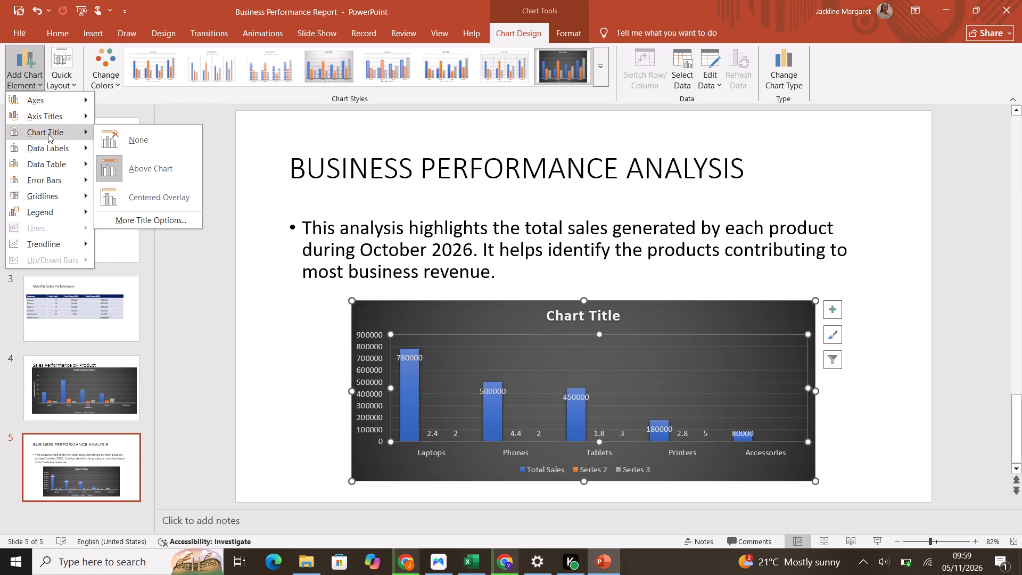
click(157, 163)
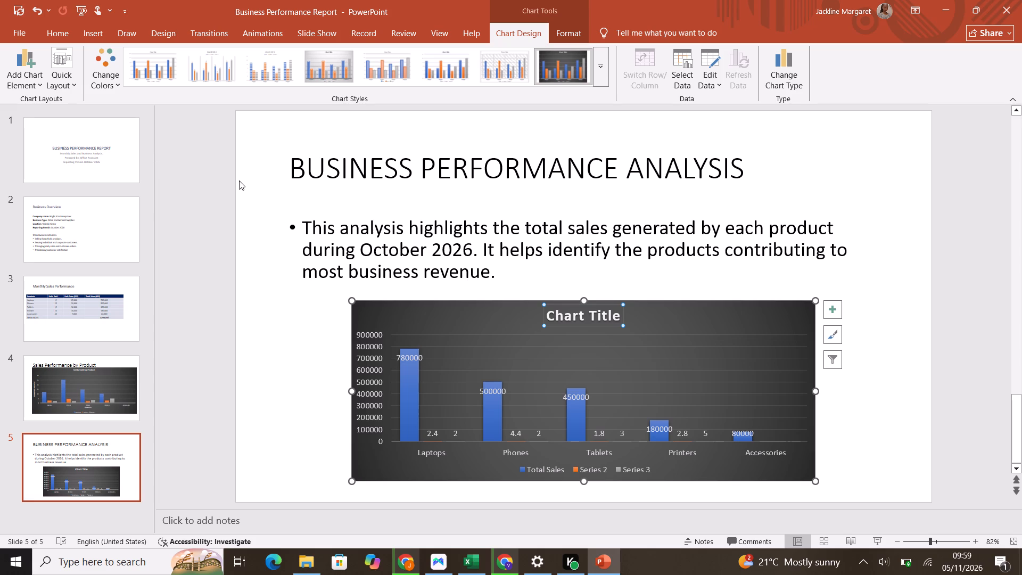
click(619, 314)
key(BackSpace)
key(BackSpace)
key(BackSpace)
key(BackSpace)
key(BackSpace)
key(BackSpace)
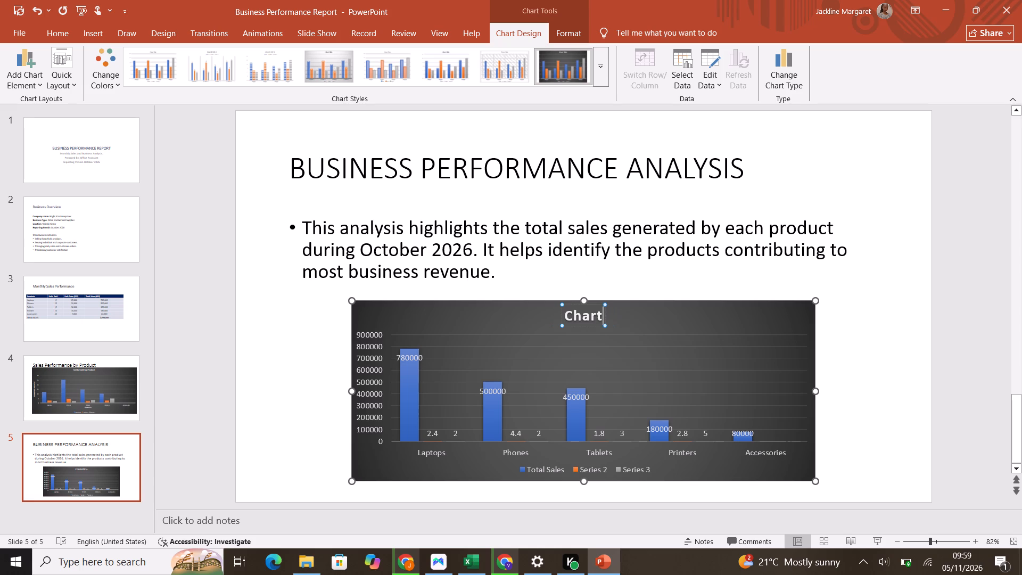
key(BackSpace)
key(BackSpace)
key(BackSpace)
key(BackSpace)
key(BackSpace)
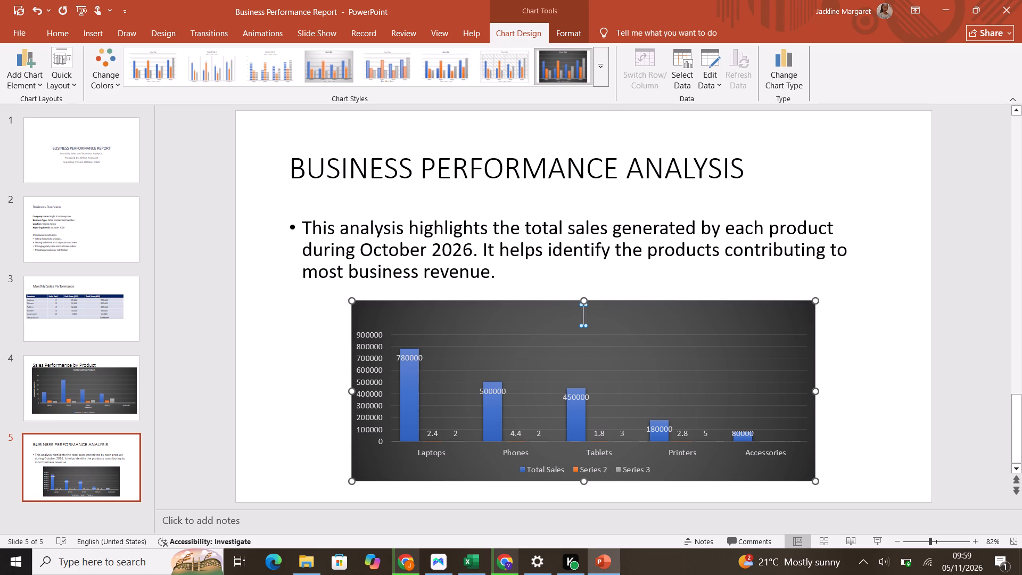
key(t)
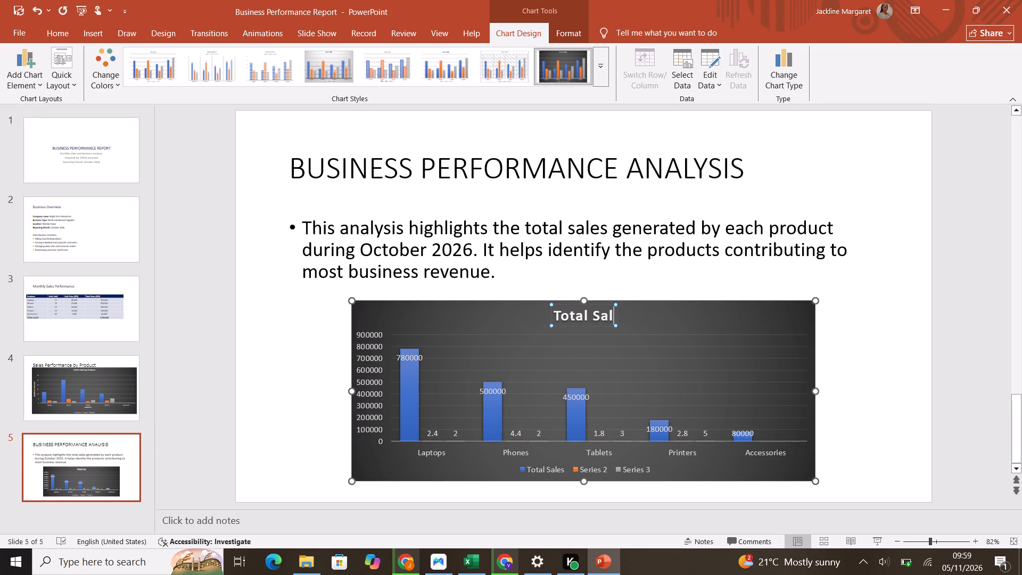
text(by)
key(space)
key(p)
text(roduct)
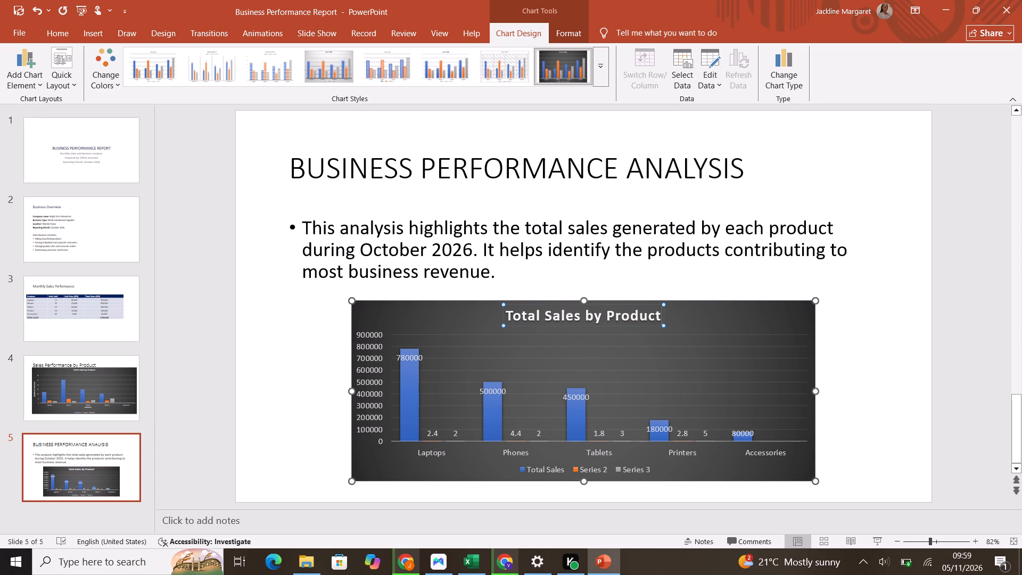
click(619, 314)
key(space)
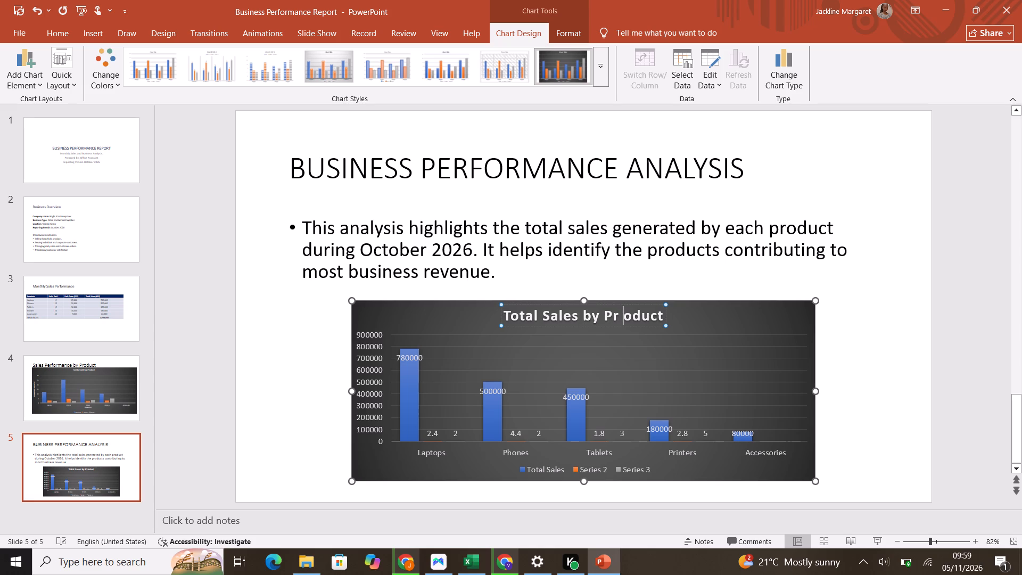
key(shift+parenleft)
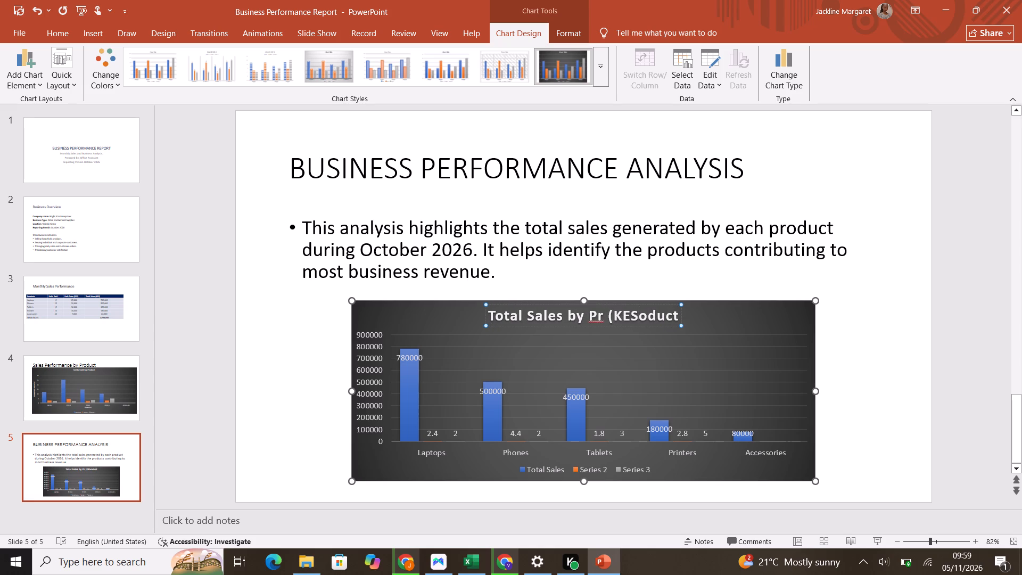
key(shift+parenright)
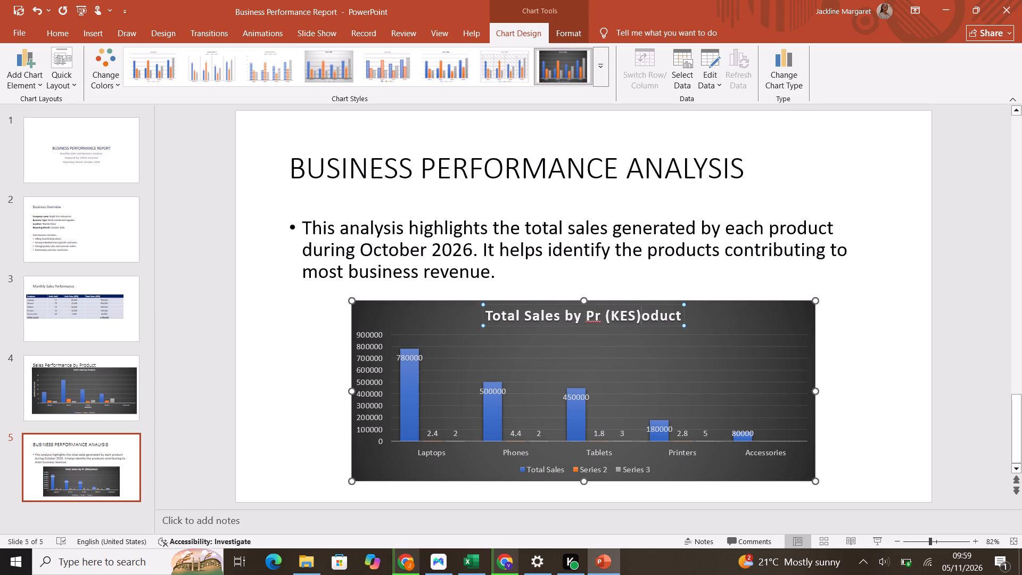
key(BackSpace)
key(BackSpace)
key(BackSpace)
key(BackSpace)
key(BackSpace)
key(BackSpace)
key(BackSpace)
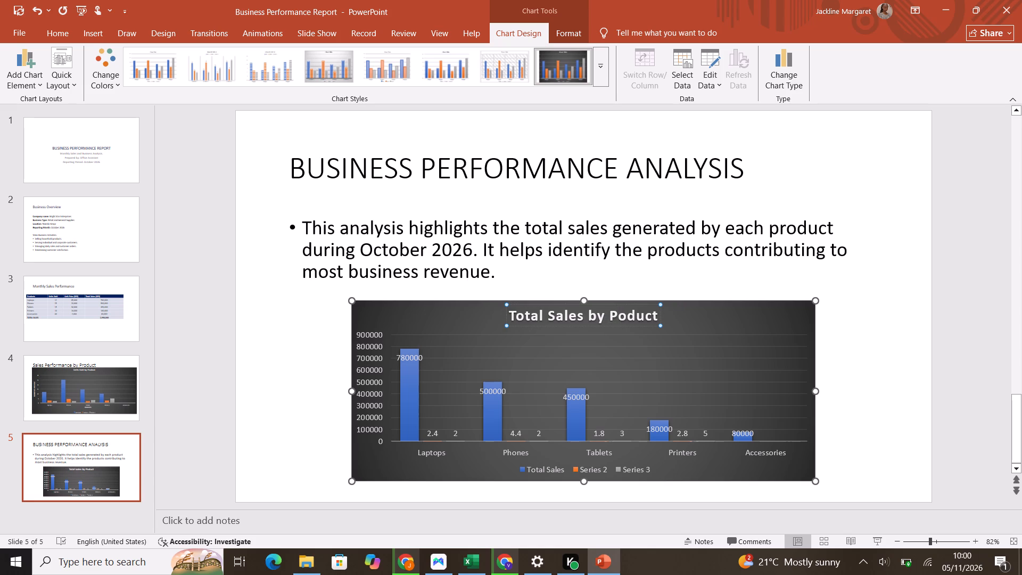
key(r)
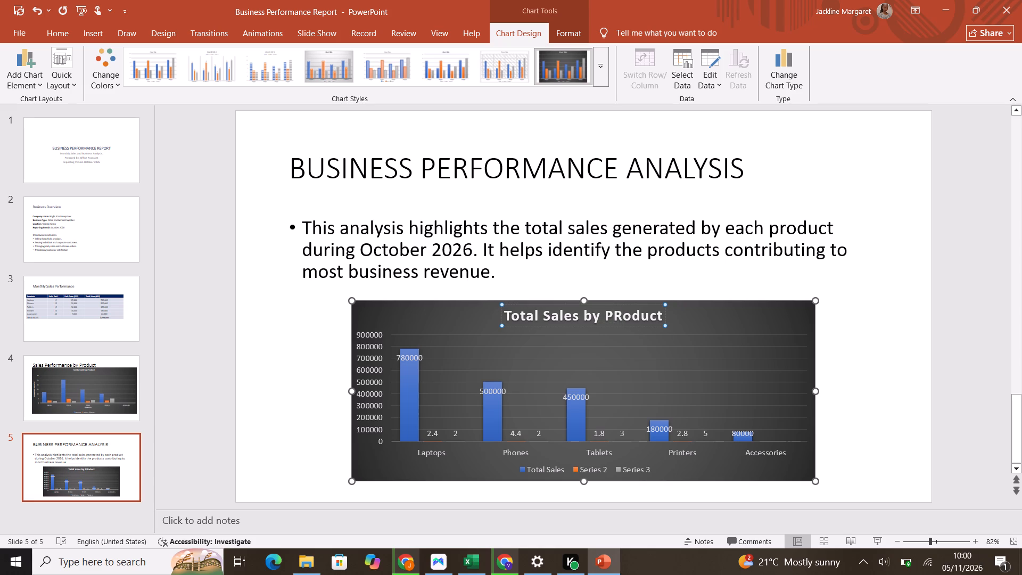
Append "(KES)" to the end of the chart title, followed by a line break, and leave title editing.
click(660, 317)
click(663, 316)
key(space)
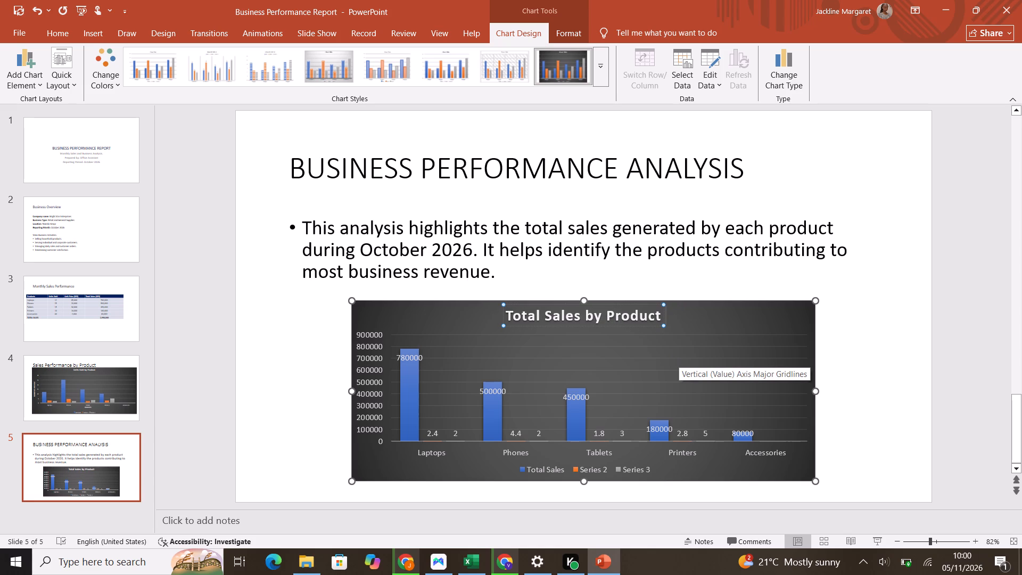
key(shift+parenleft)
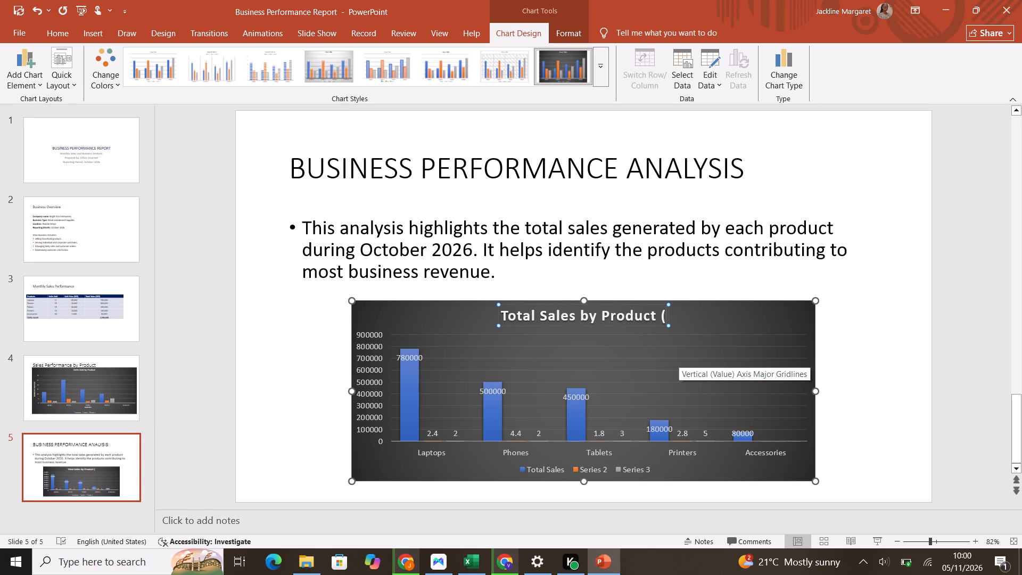
text(KES)
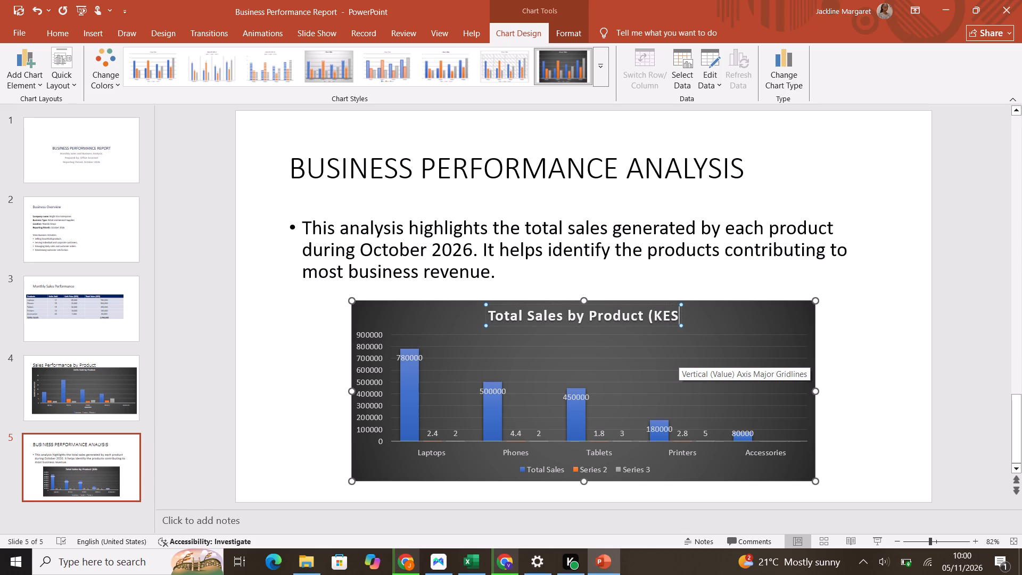
key(shift+parenright)
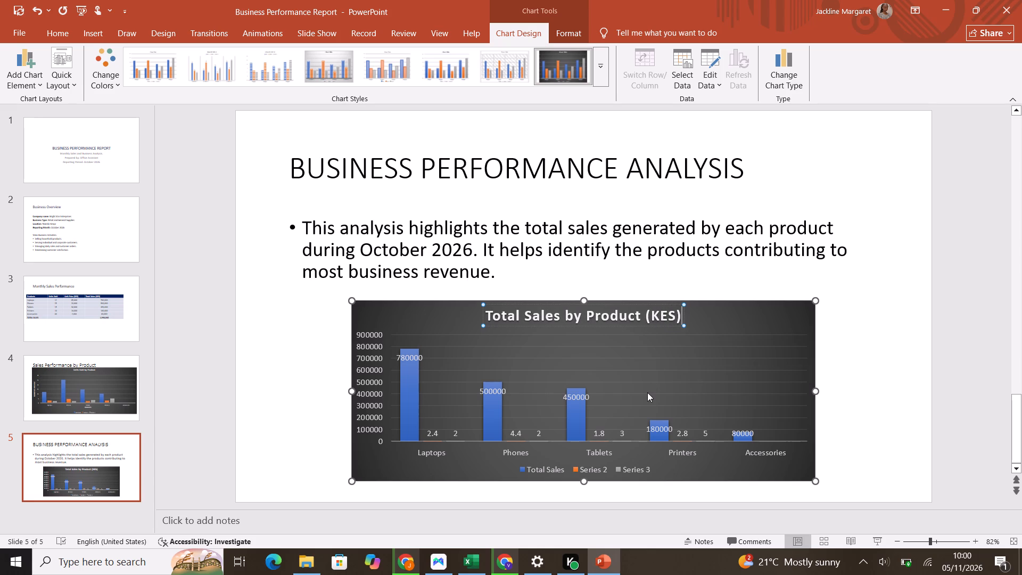
key(Return)
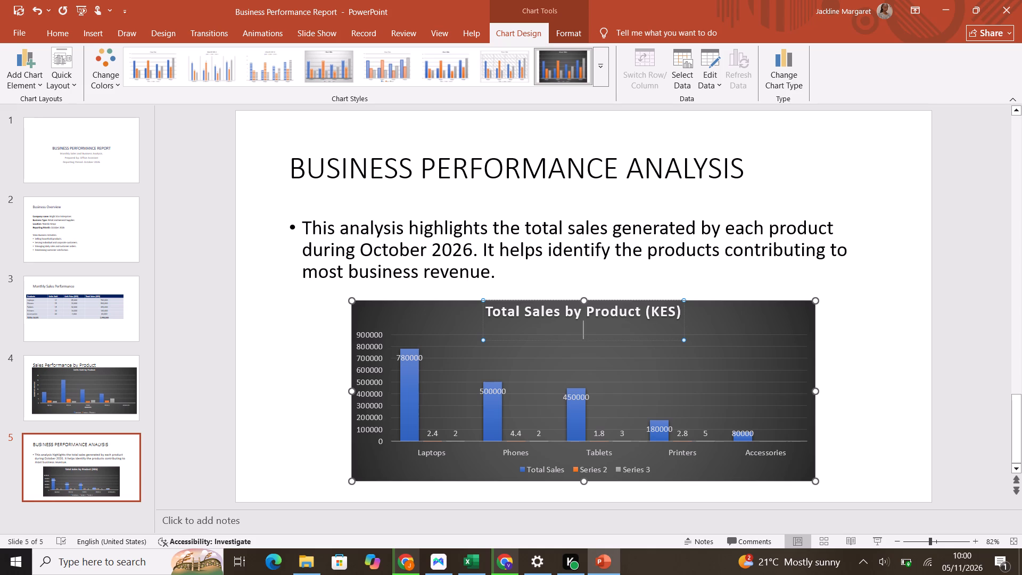
click(456, 387)
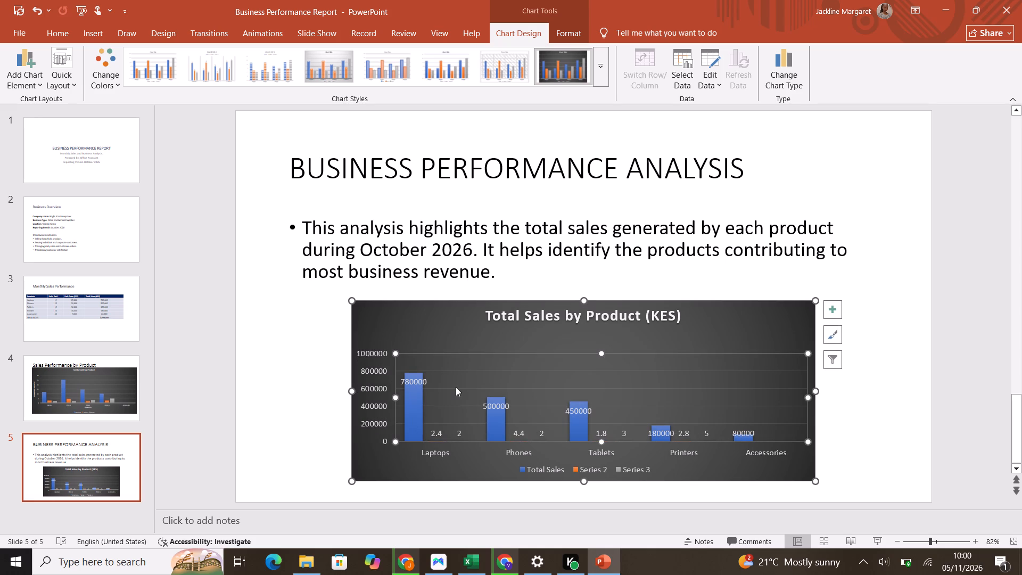
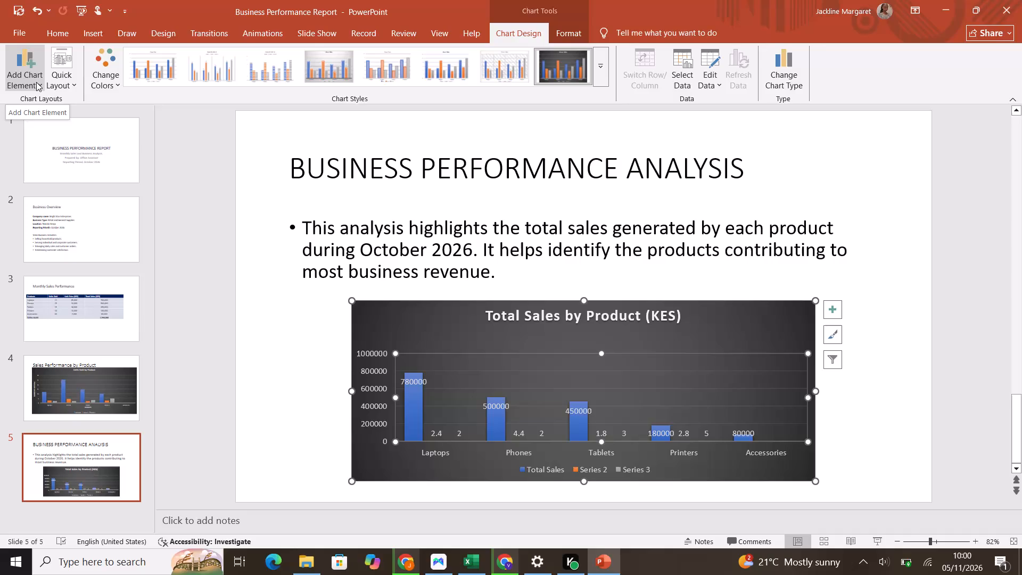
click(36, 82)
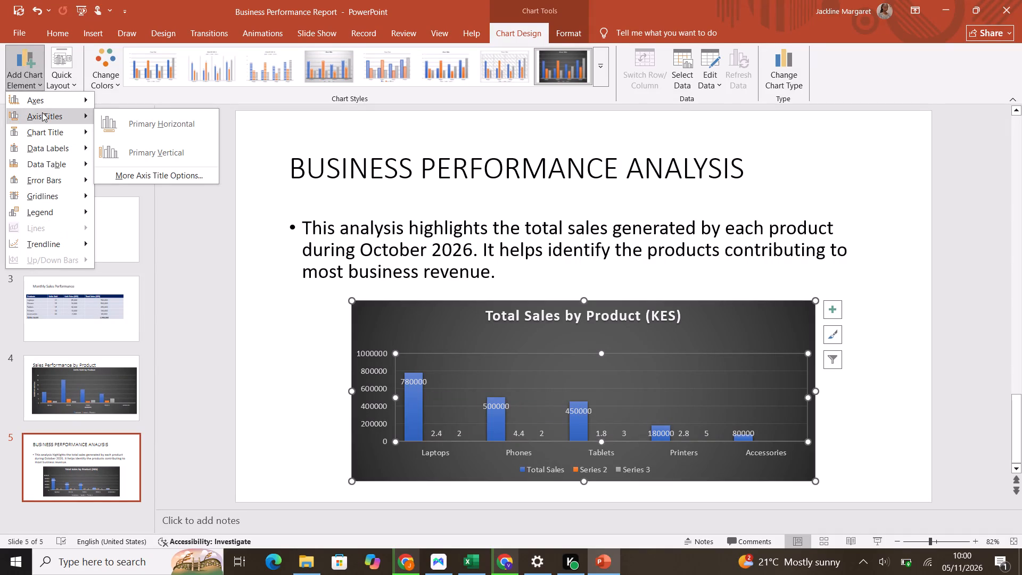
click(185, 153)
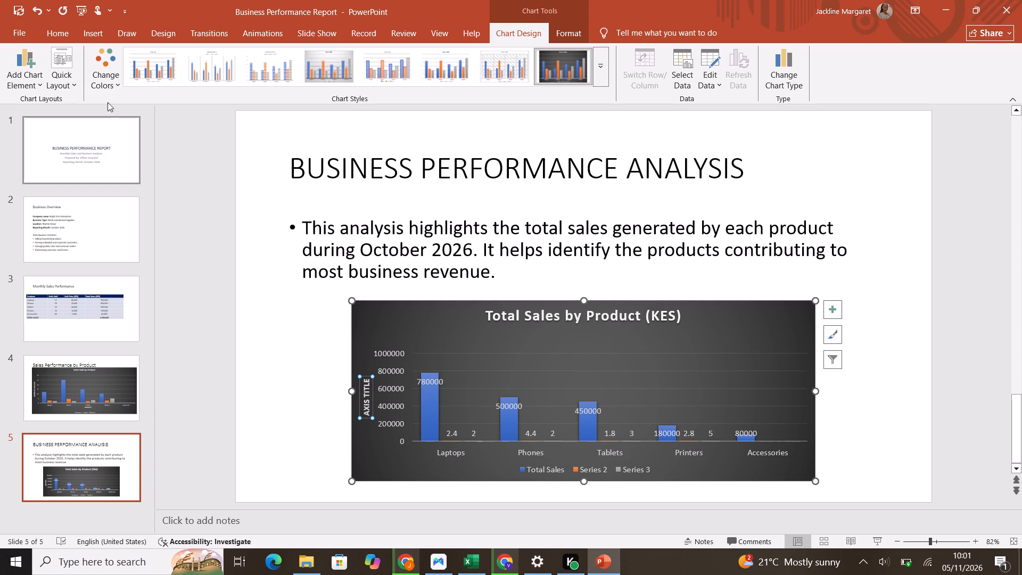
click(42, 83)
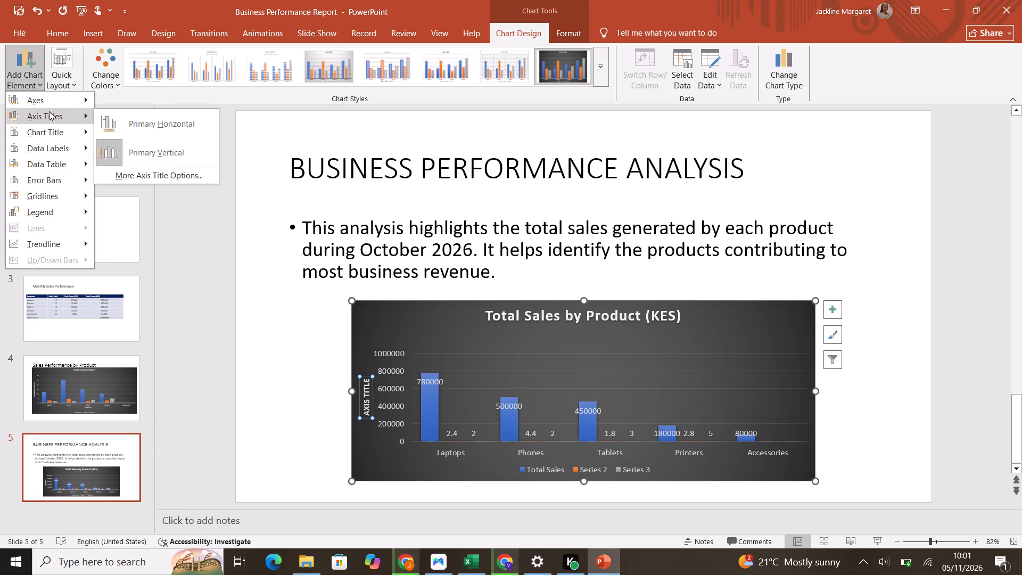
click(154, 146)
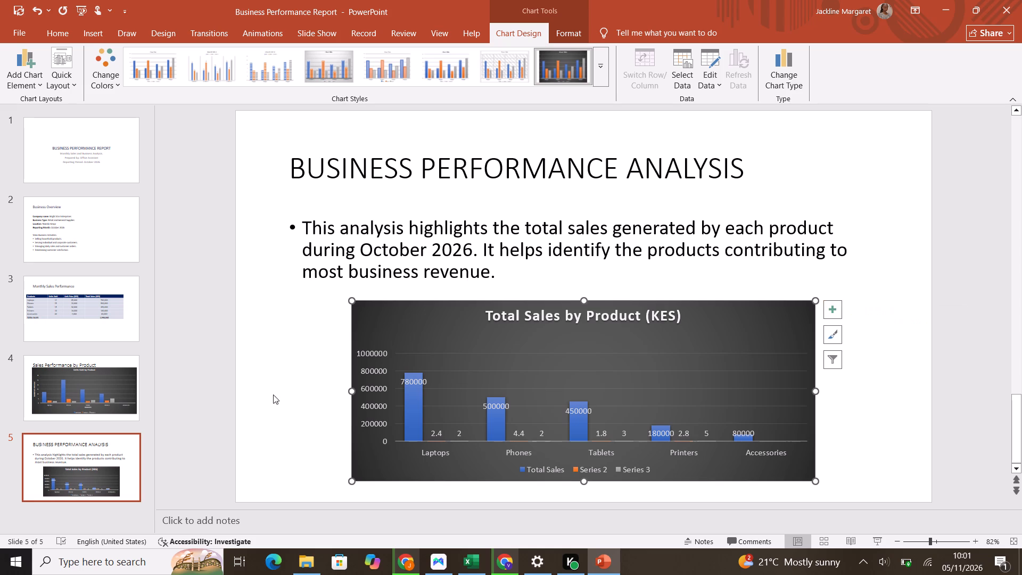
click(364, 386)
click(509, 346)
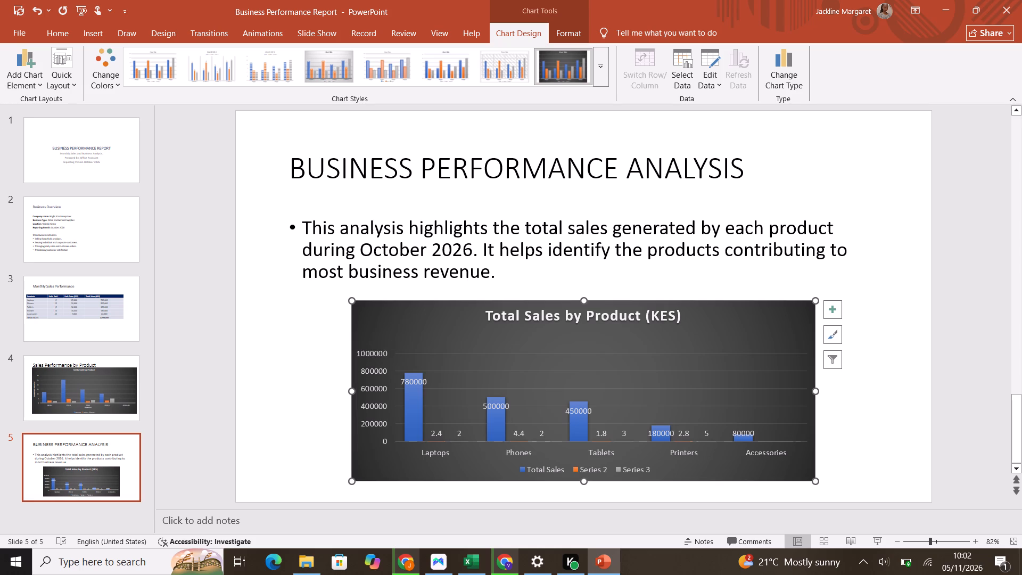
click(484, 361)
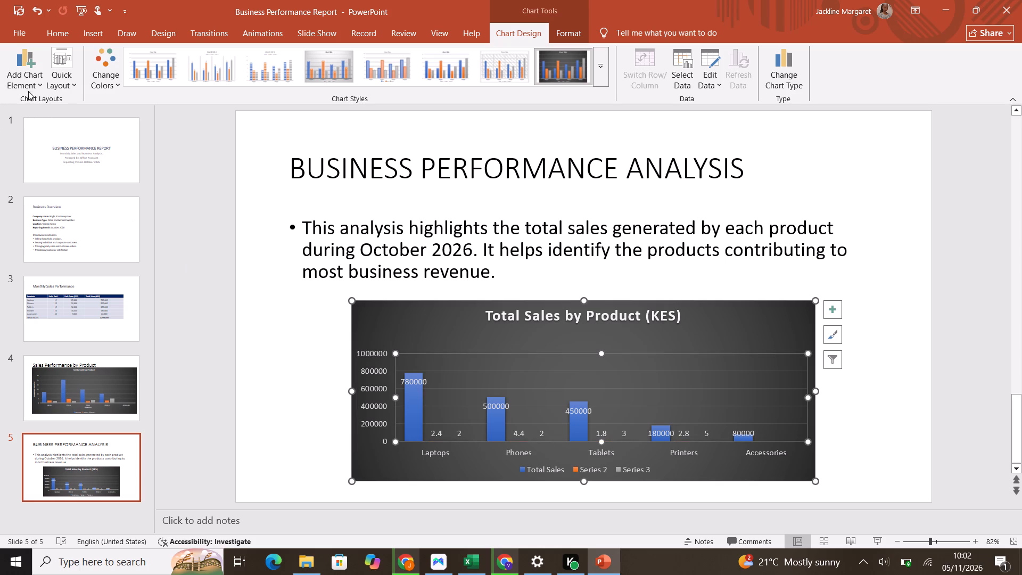
Add a primary vertical axis title to the total-sales chart and replace its placeholder with "total sales" followed by a line break.
click(35, 80)
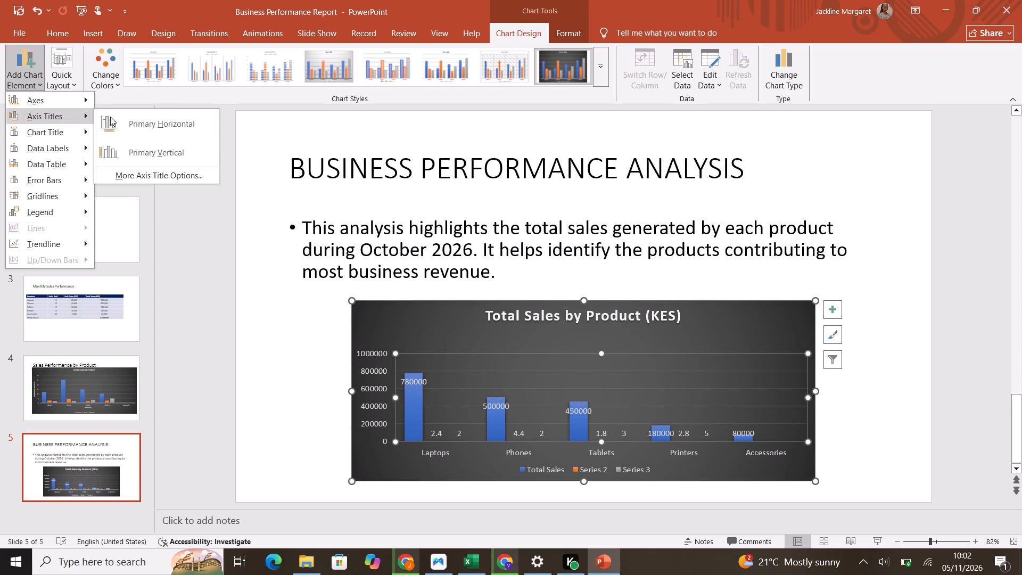
click(191, 150)
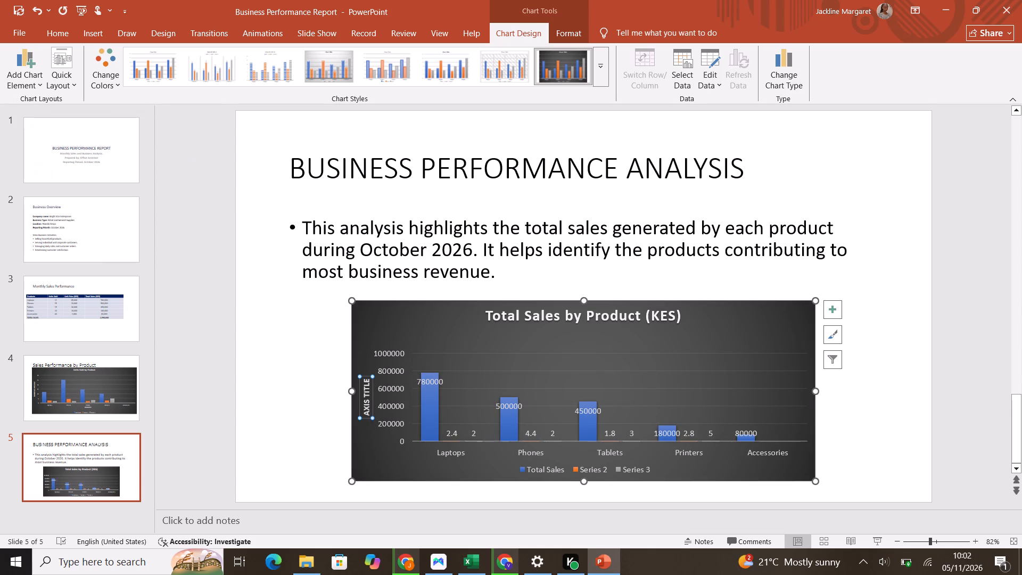
click(368, 382)
click(367, 379)
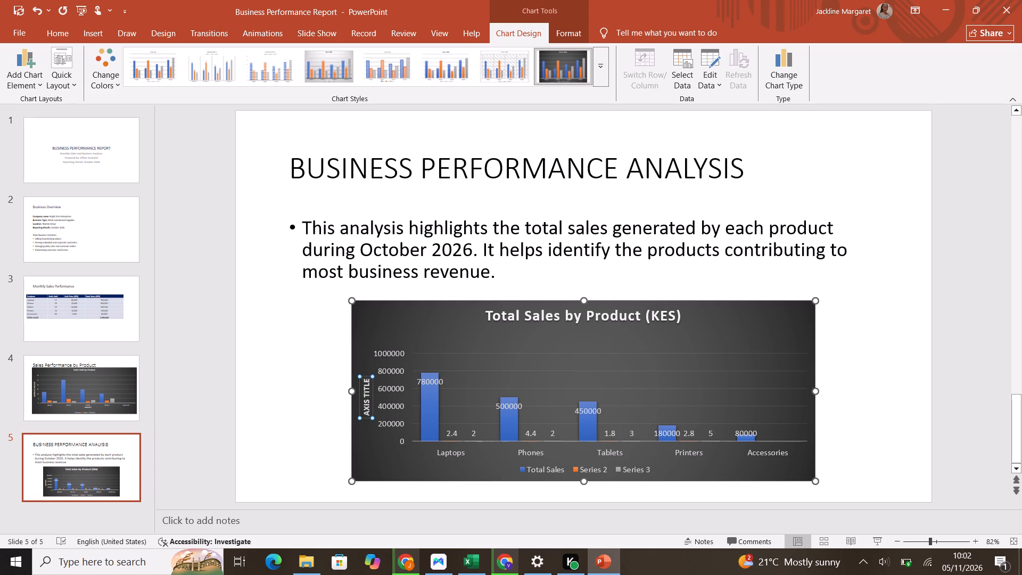
key(BackSpace)
key(BackSpace)
key(BackSpace)
key(BackSpace)
key(BackSpace)
key(BackSpace)
key(BackSpace)
key(BackSpace)
key(BackSpace)
key(BackSpace)
key(t)
text(tal sales)
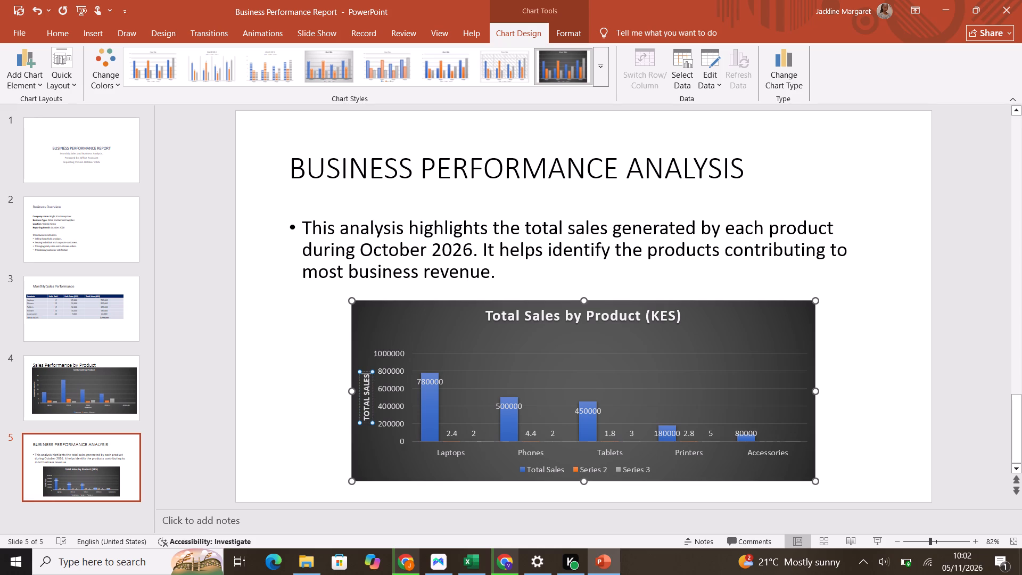
key(Return)
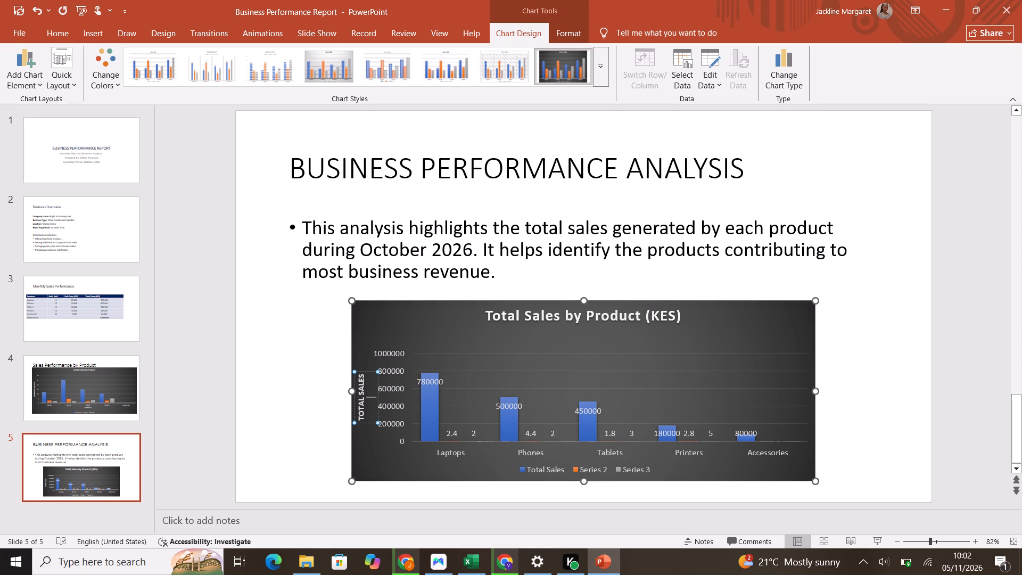
click(568, 364)
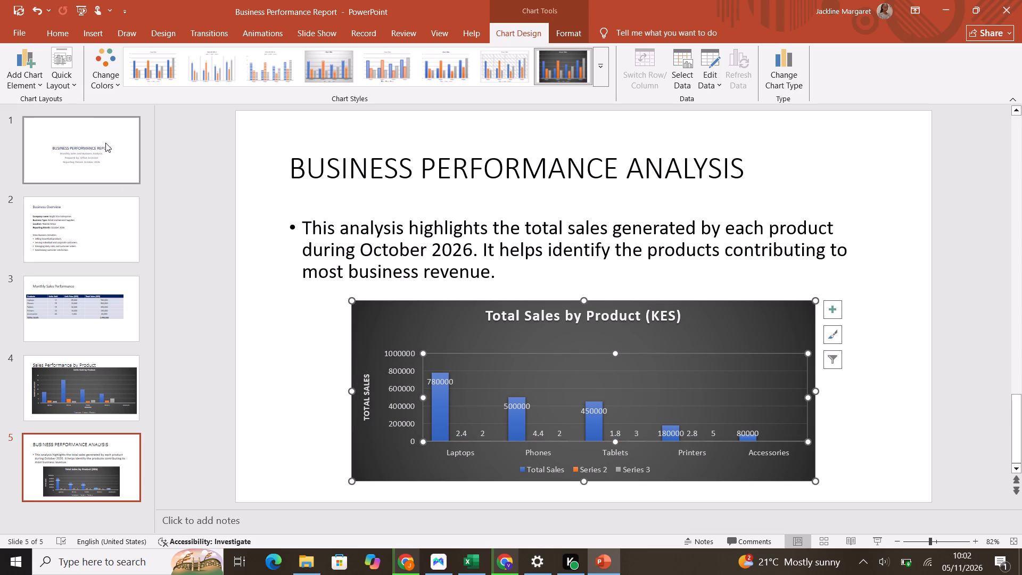
Add a primary horizontal axis title to the chart and replace its placeholder with "PRODUCTS" followed by a line break.
click(34, 80)
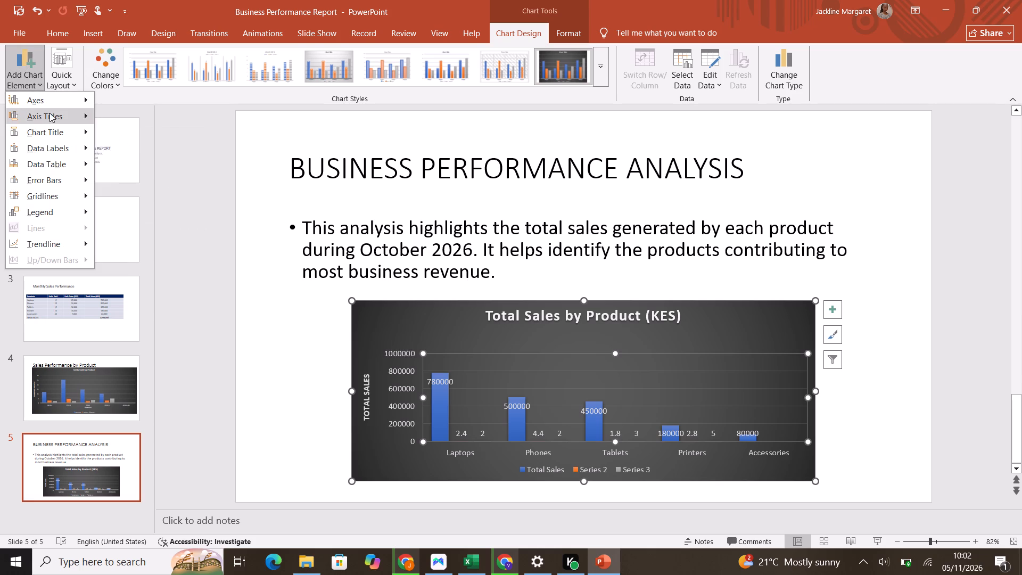
click(191, 123)
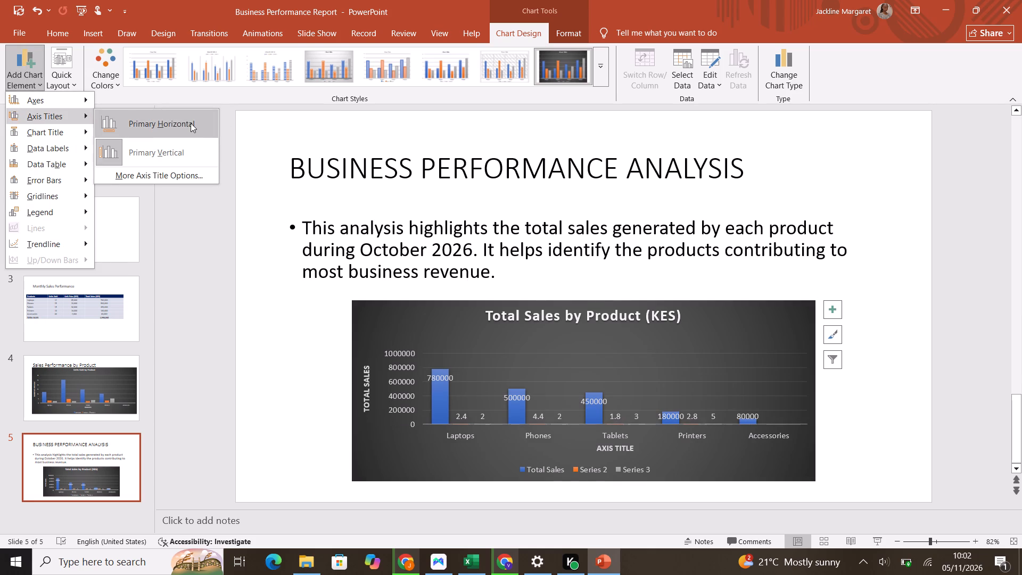
click(614, 451)
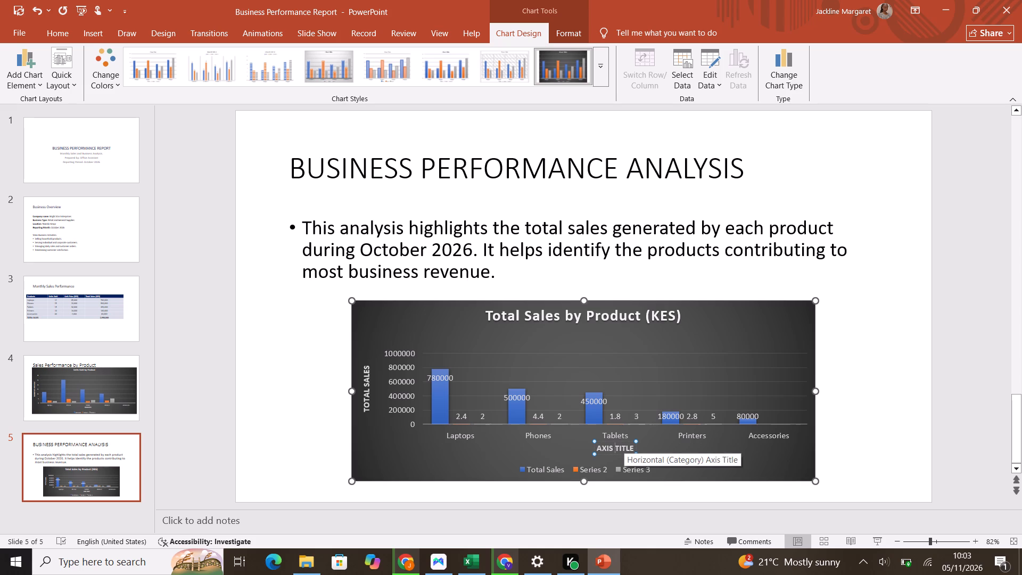
click(632, 445)
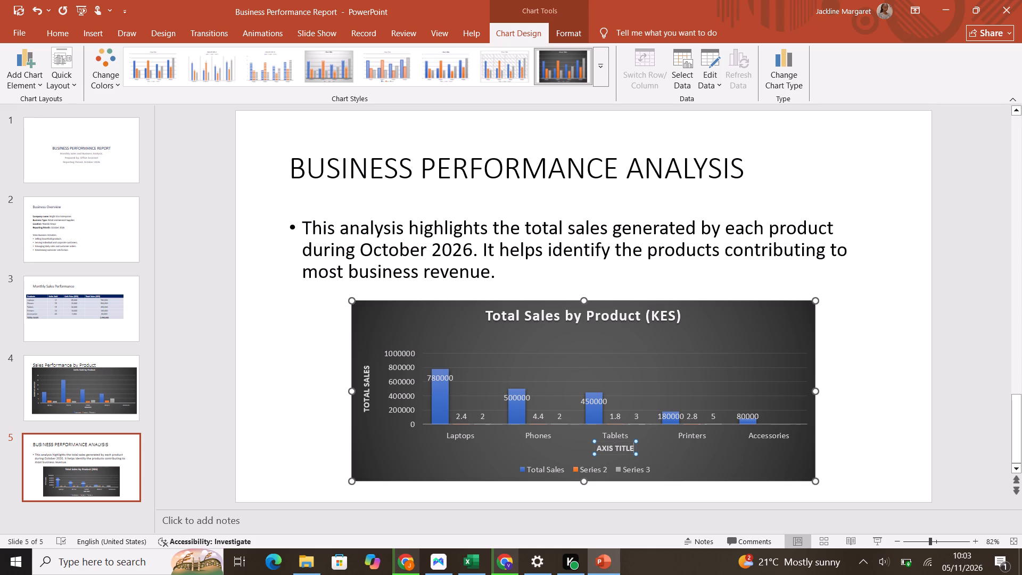
key(BackSpace)
key(BackSpace)
key(BackSpace)
key(BackSpace)
key(BackSpace)
key(BackSpace)
key(BackSpace)
key(BackSpace)
key(BackSpace)
key(BackSpace)
key(BackSpace)
key(BackSpace)
text(PR)
text(ODUCTS)
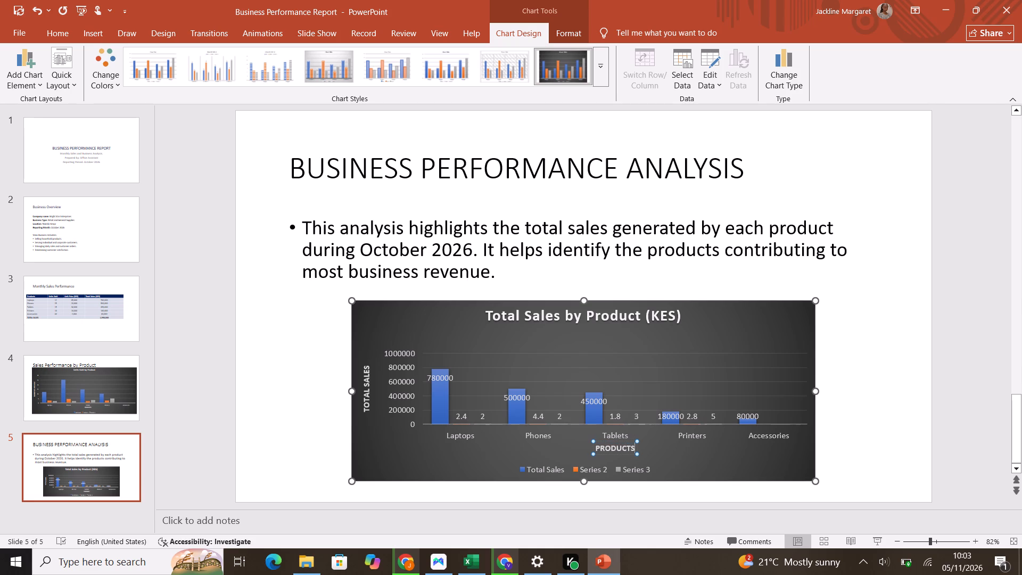
key(Return)
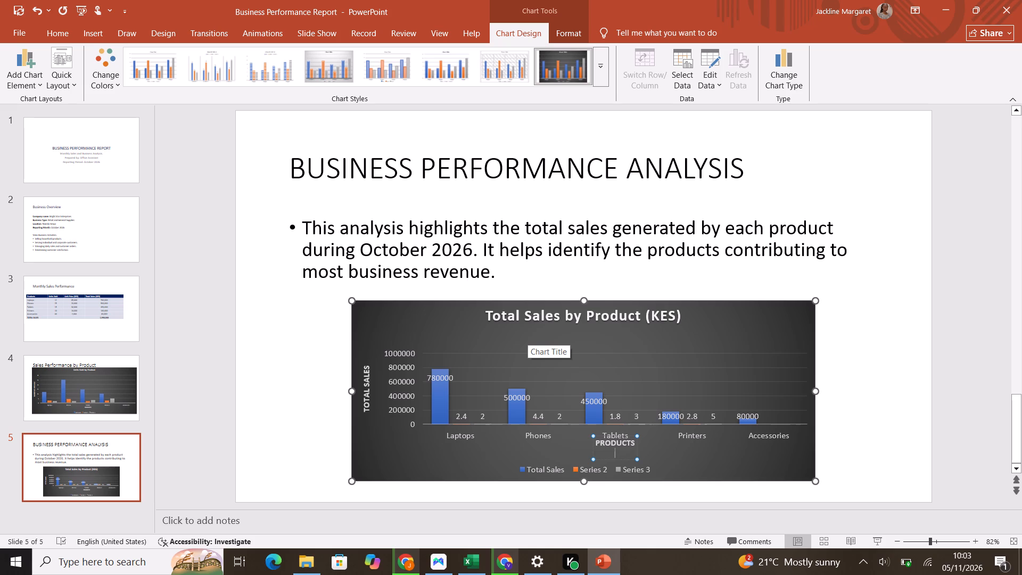
Set the font size of the chart title "Total Sales by Product (KES)" to 18.
click(490, 315)
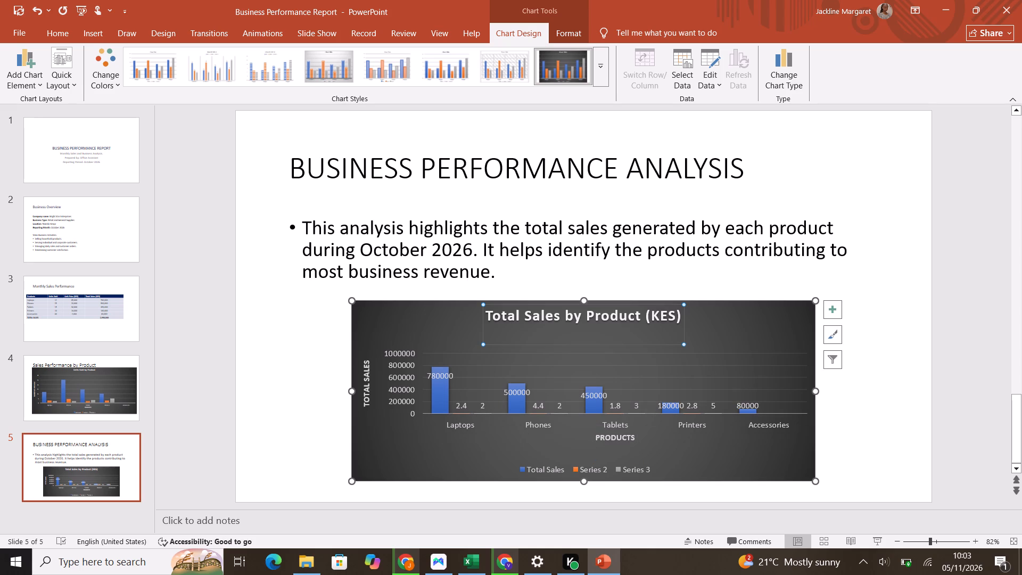
drag(489, 315, 679, 310)
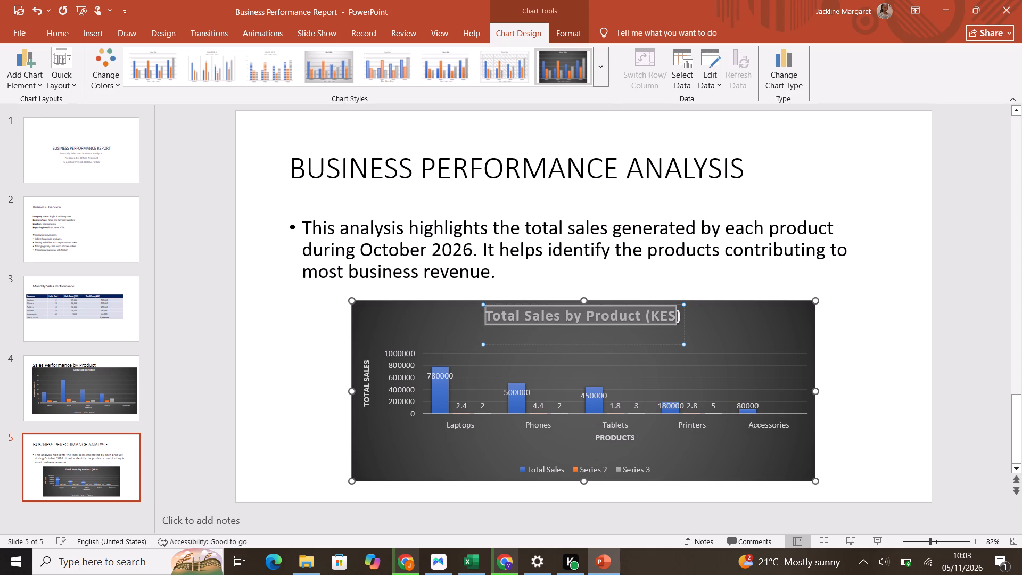
drag(679, 310, 680, 309)
click(59, 34)
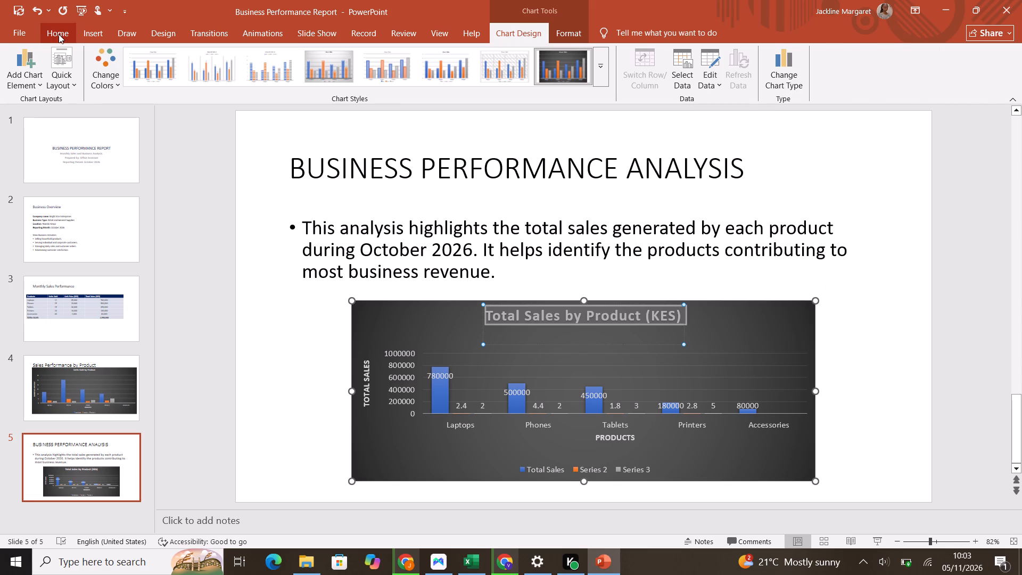
click(337, 59)
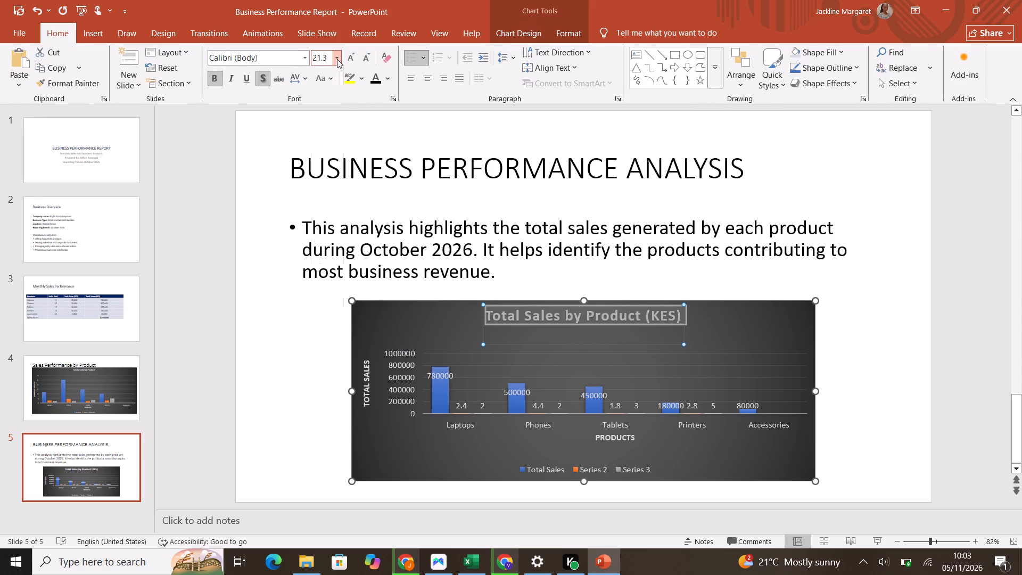
click(323, 171)
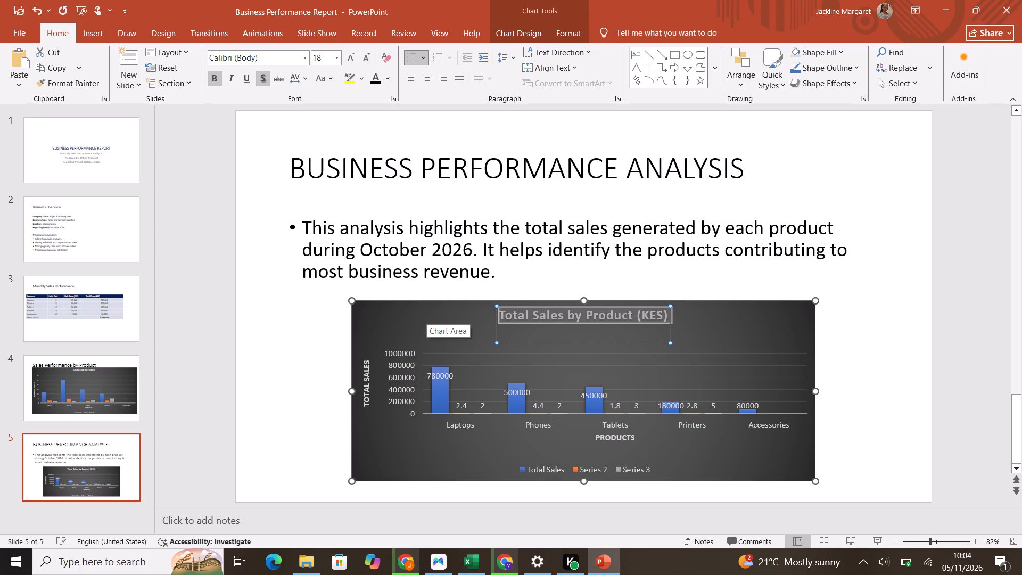
Nudge the slide title box slightly left and make the title "BUSINESS PERFORMANCE ANALYSIS" bold.
drag(284, 165, 289, 162)
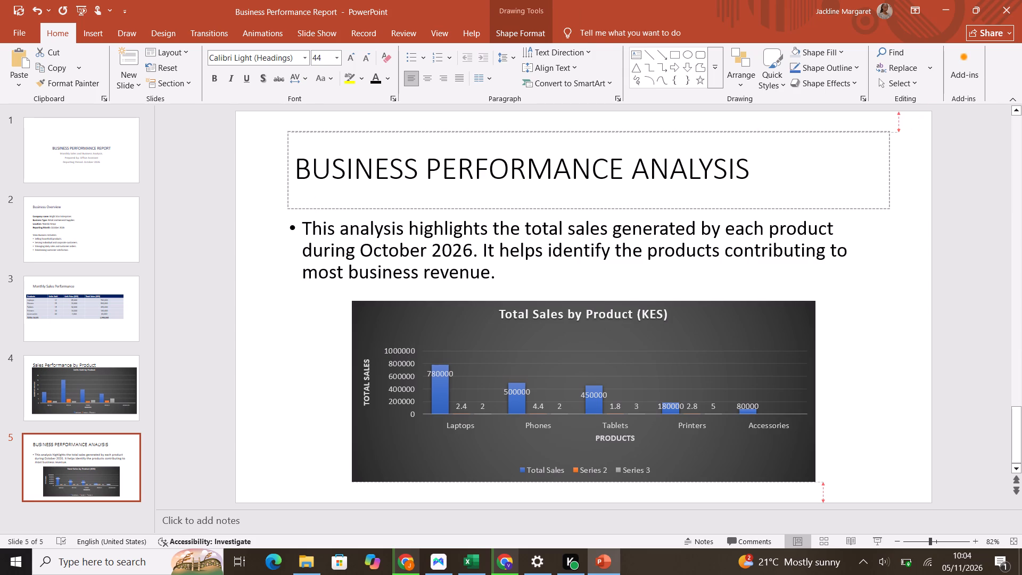
drag(289, 162, 279, 162)
click(293, 166)
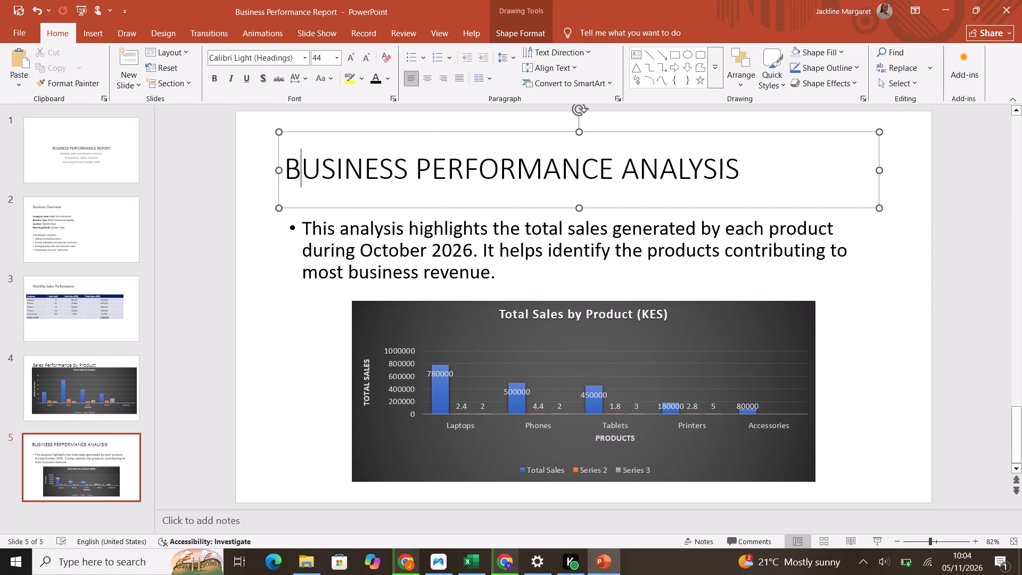
click(292, 176)
drag(290, 168, 303, 167)
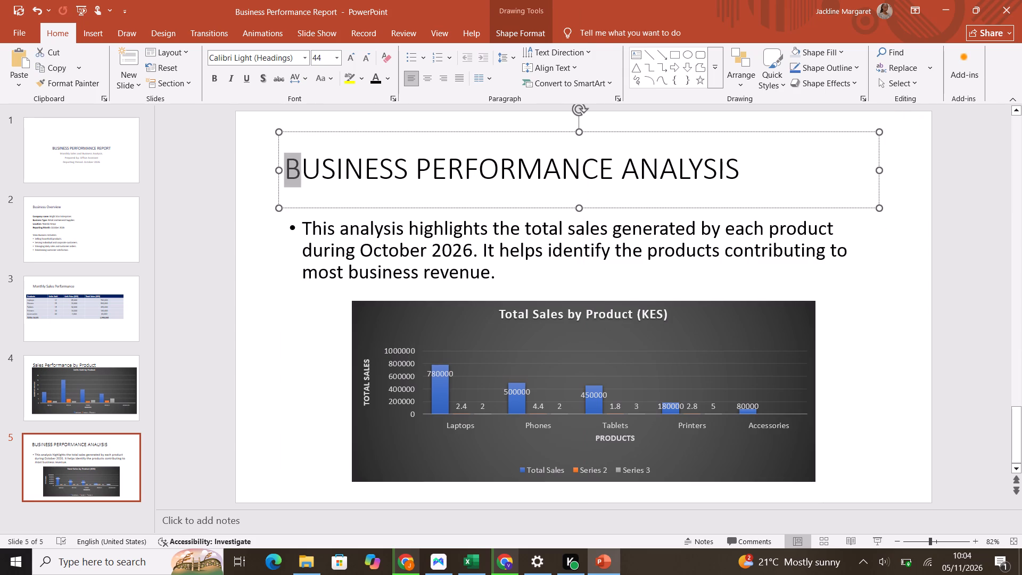
drag(303, 167, 743, 135)
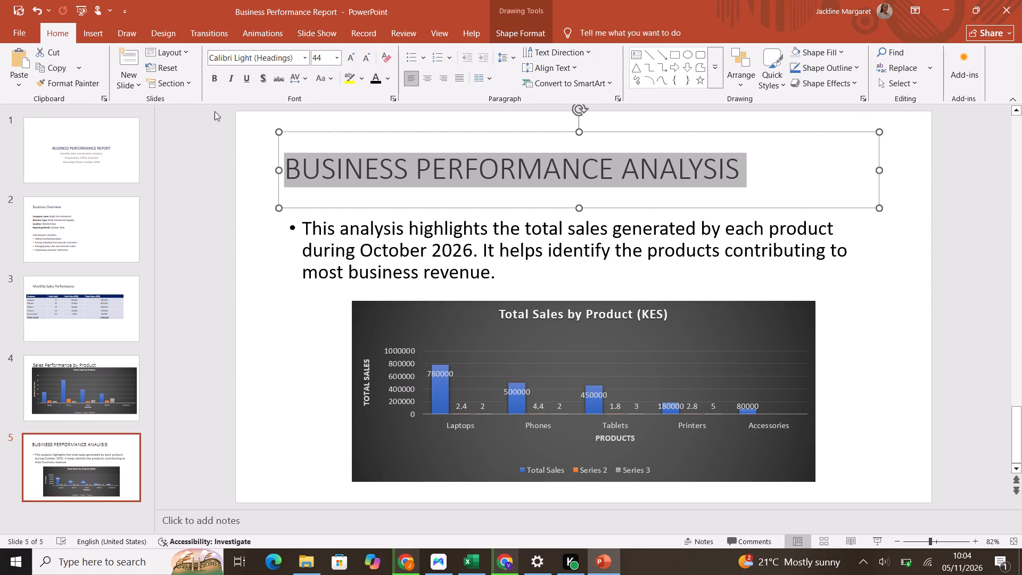
click(210, 76)
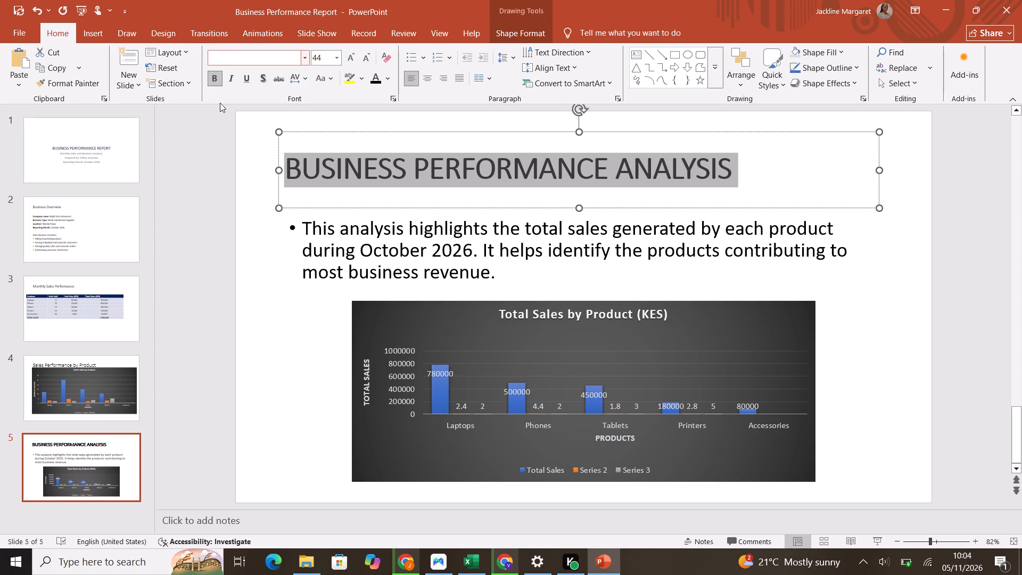
Set the total-sales chart's data labels to the Outside End position.
click(620, 357)
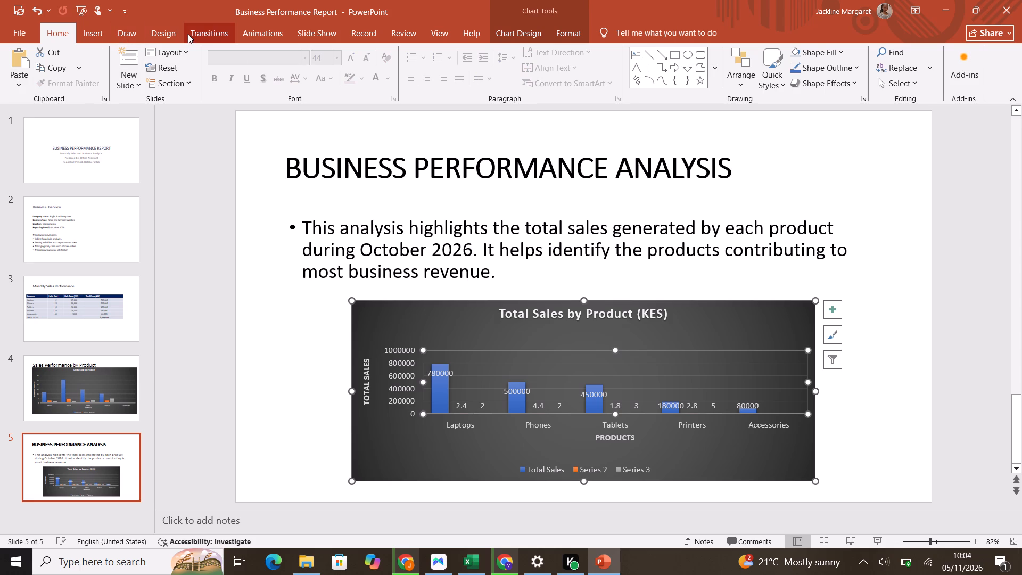
click(520, 34)
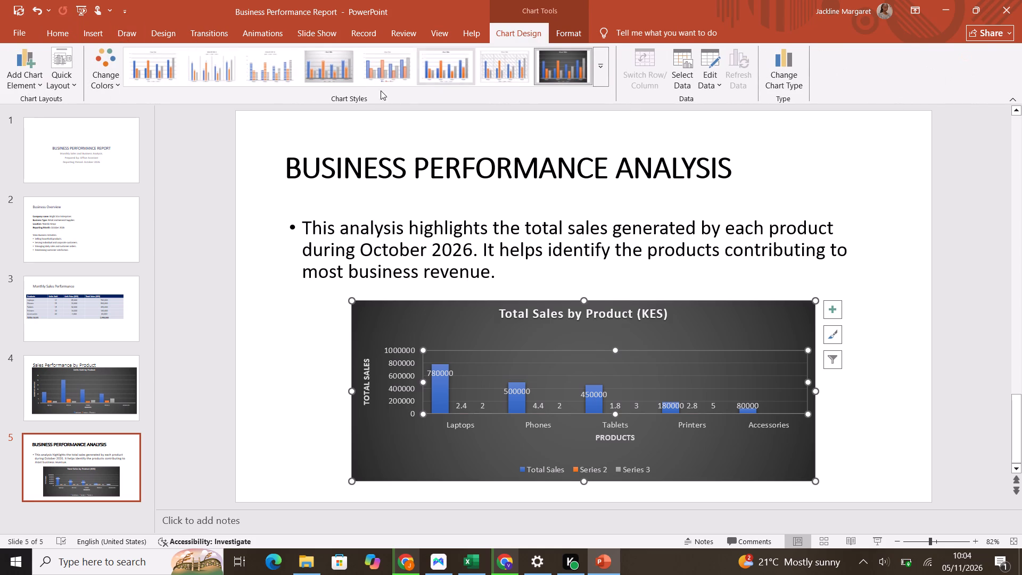
click(37, 83)
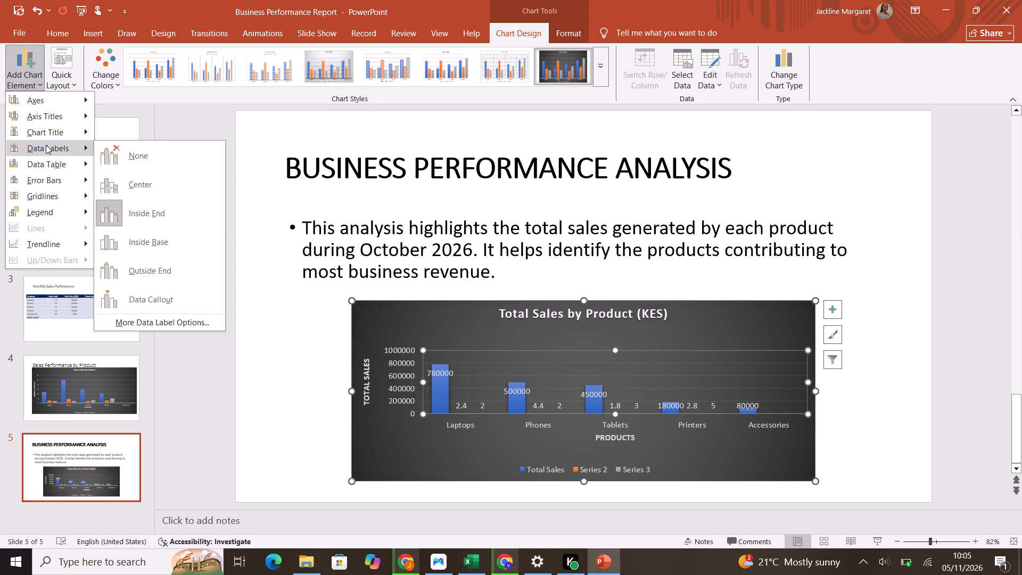
click(160, 261)
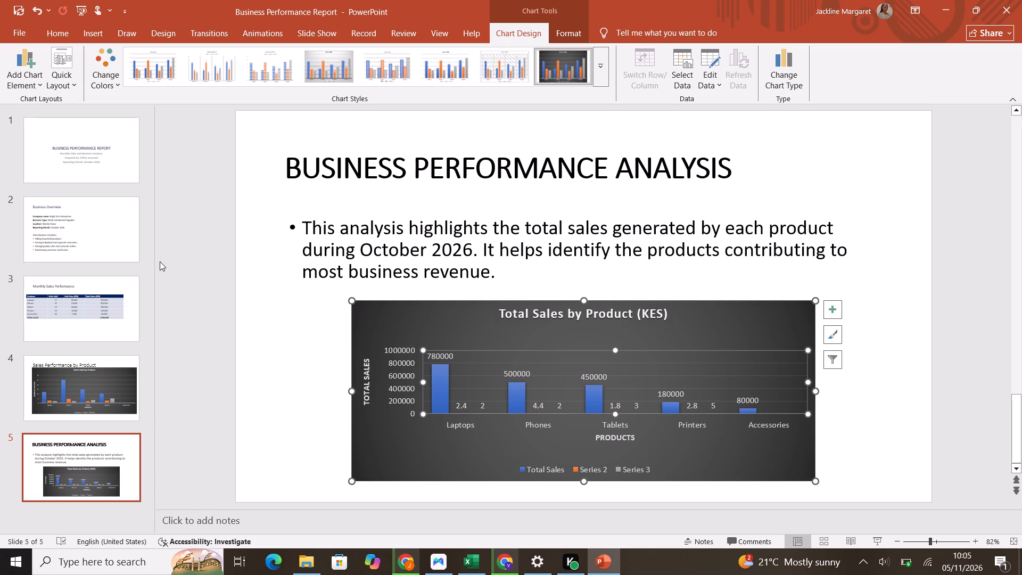
Save the presentation.
key(ctrl+s)
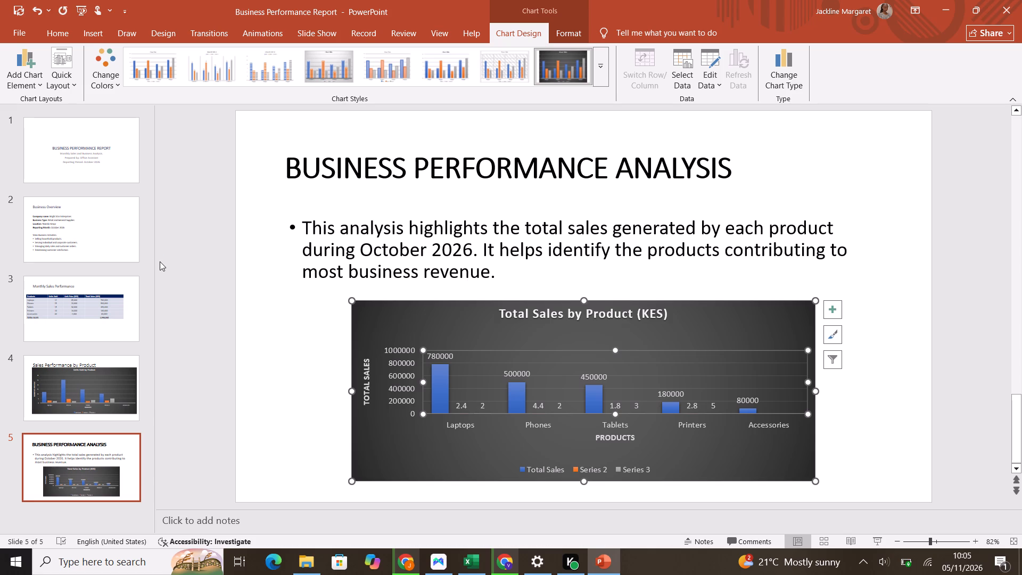
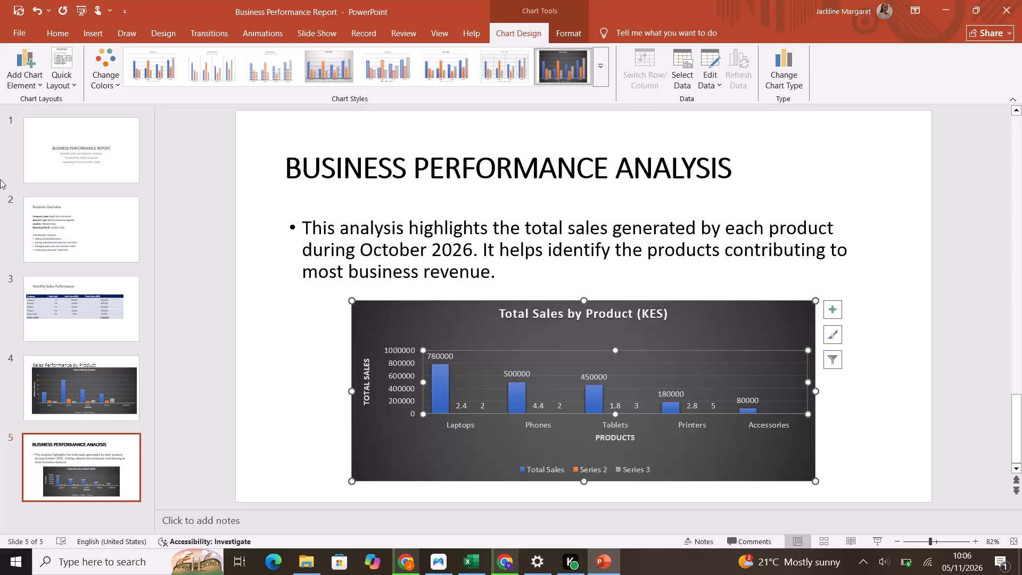
Set the slide title "BUSINESS PERFORMANCE ANALYSIS" to font size 32 and colour it the standard dark blue.
click(47, 31)
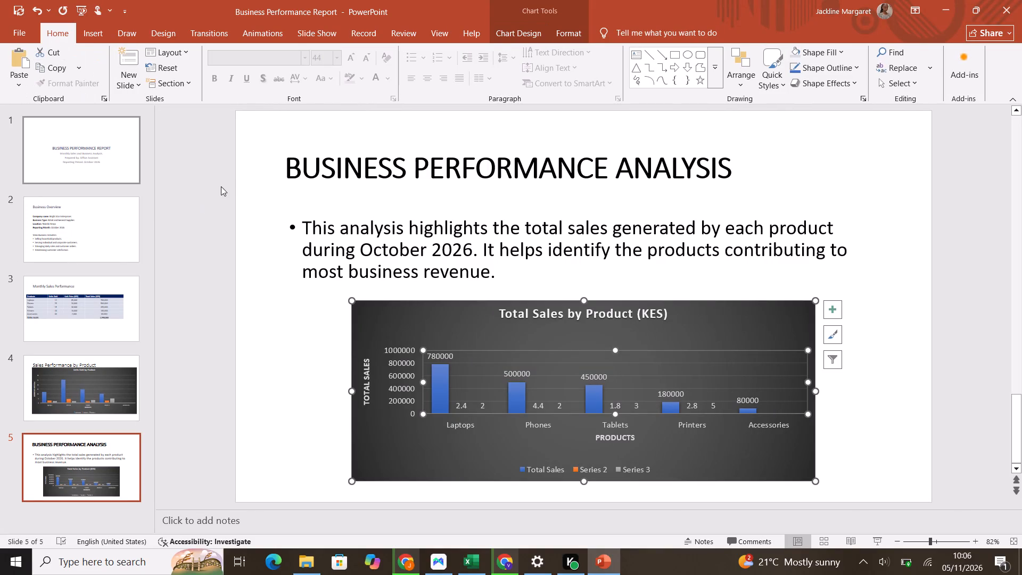
click(280, 167)
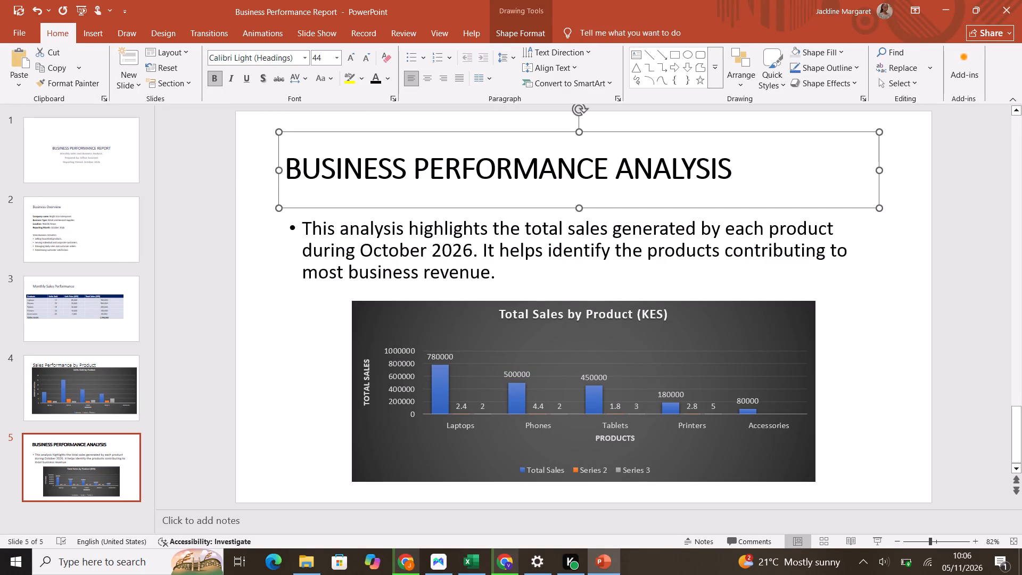
drag(285, 173, 732, 160)
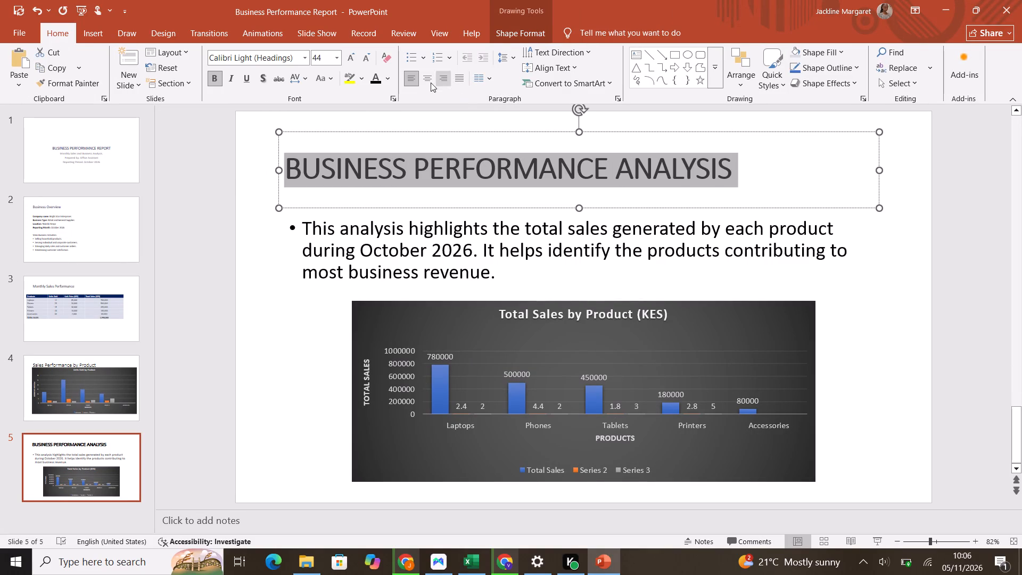
click(338, 59)
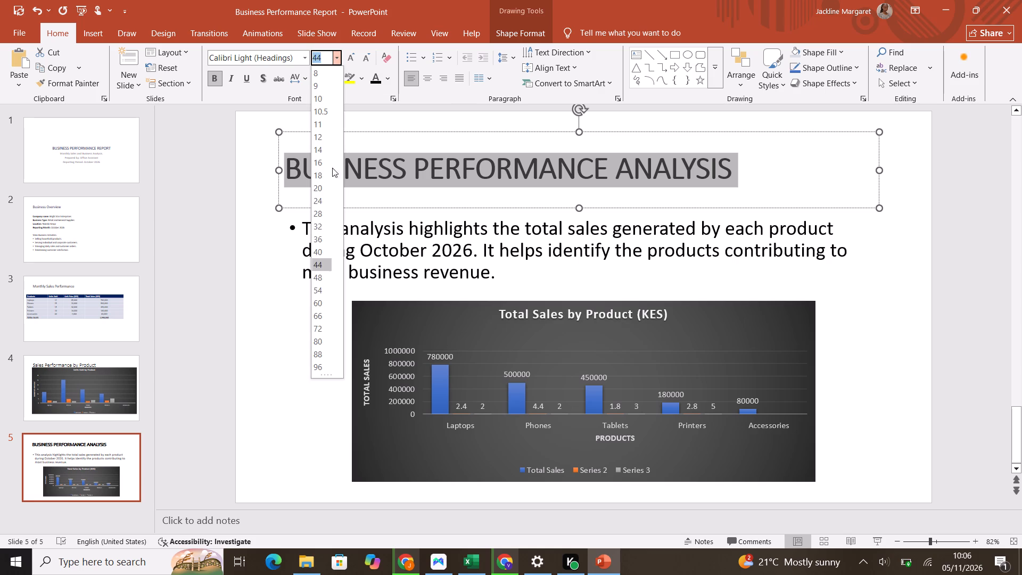
click(324, 223)
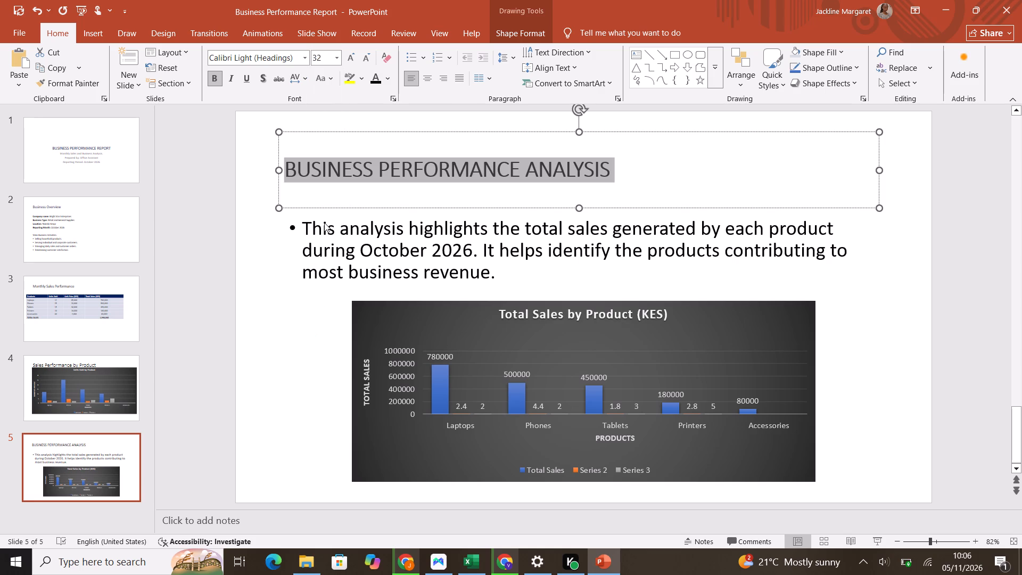
click(376, 80)
click(374, 77)
click(387, 81)
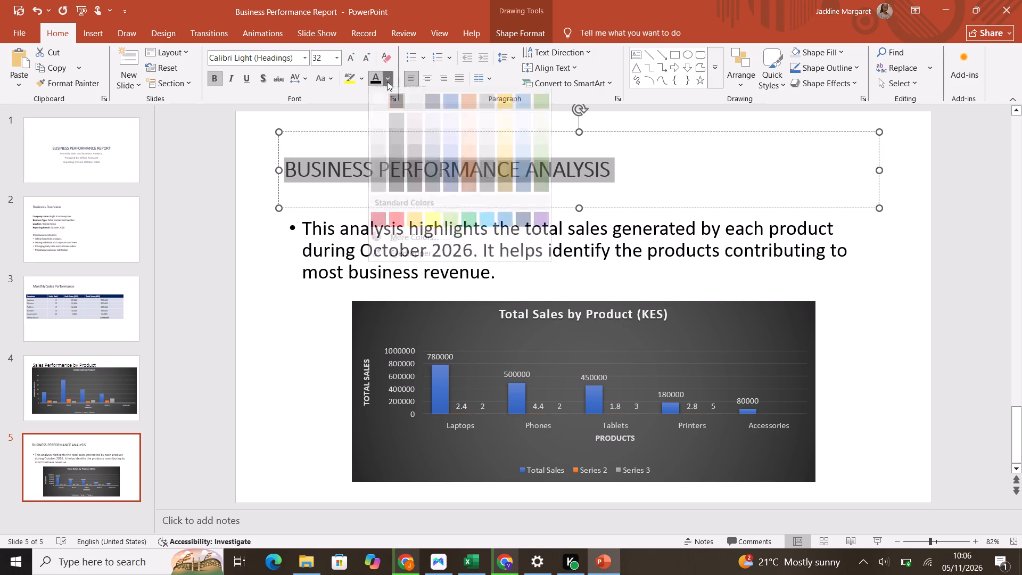
click(528, 229)
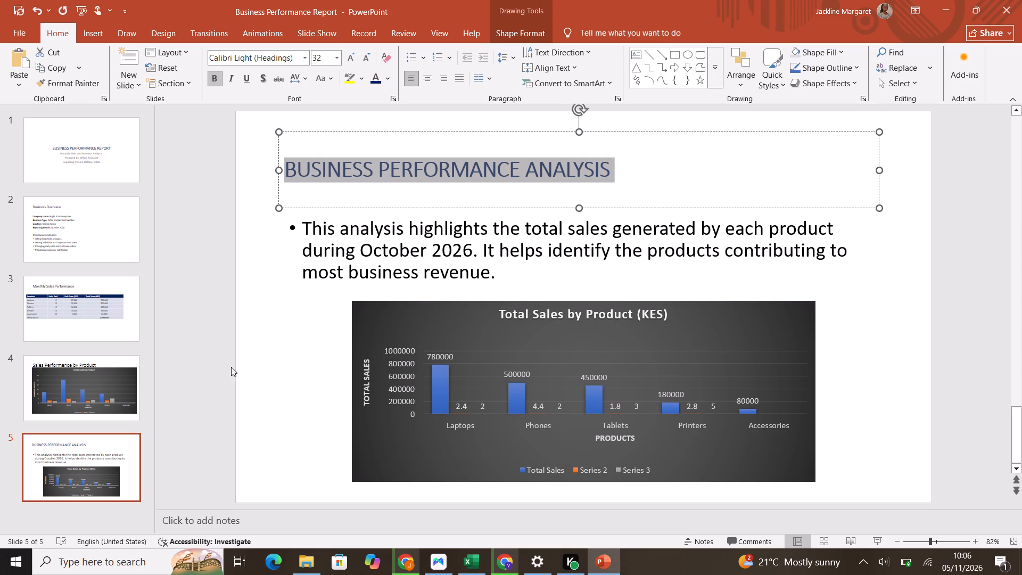
Remove the bullet from the analysis paragraph above the chart.
click(291, 234)
click(310, 239)
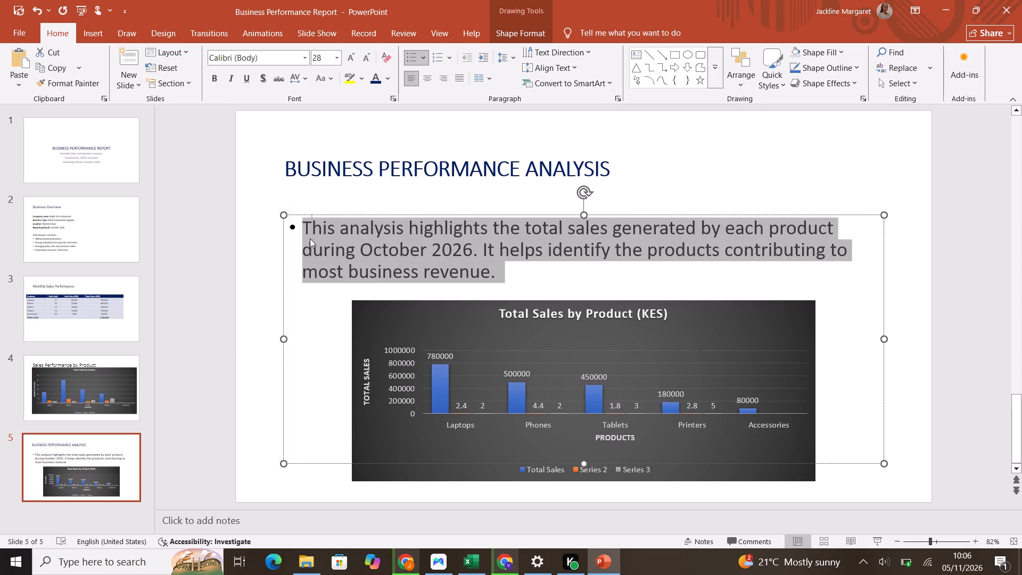
click(300, 228)
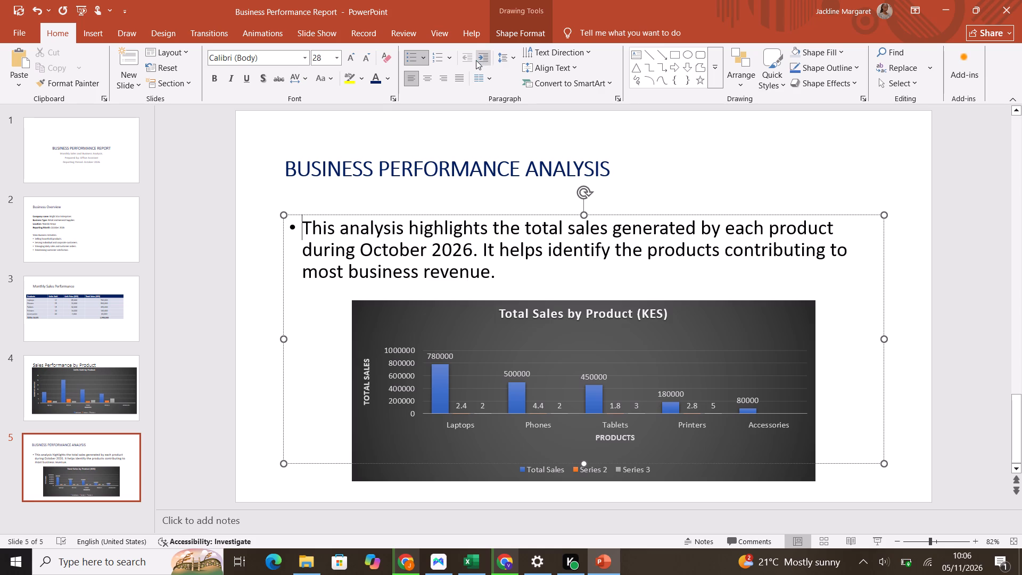
click(406, 55)
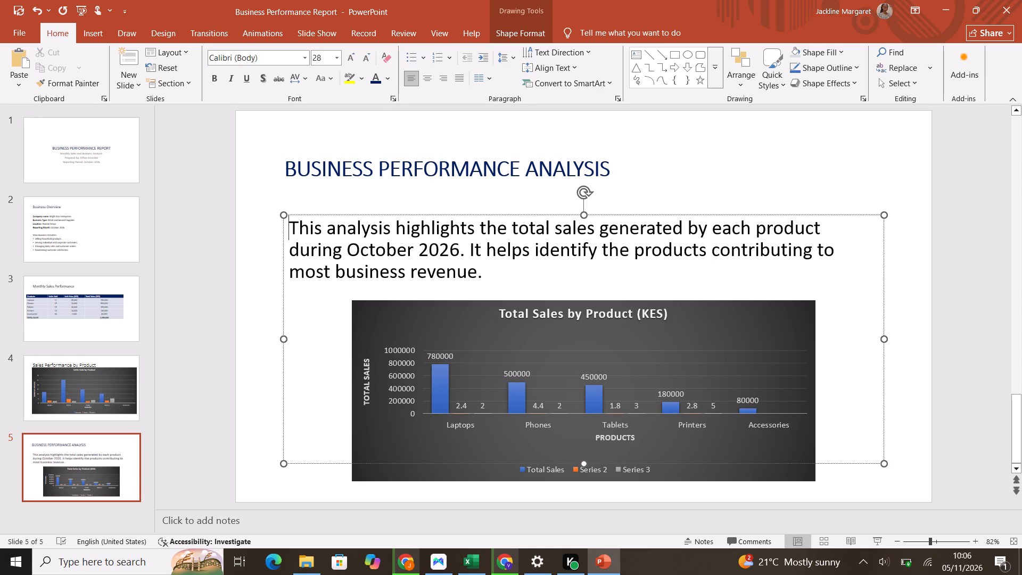
Set the analysis paragraph's text, excluding its final full stop, to font size 20 and the darkest grey shade of the white theme colour.
drag(293, 226, 422, 256)
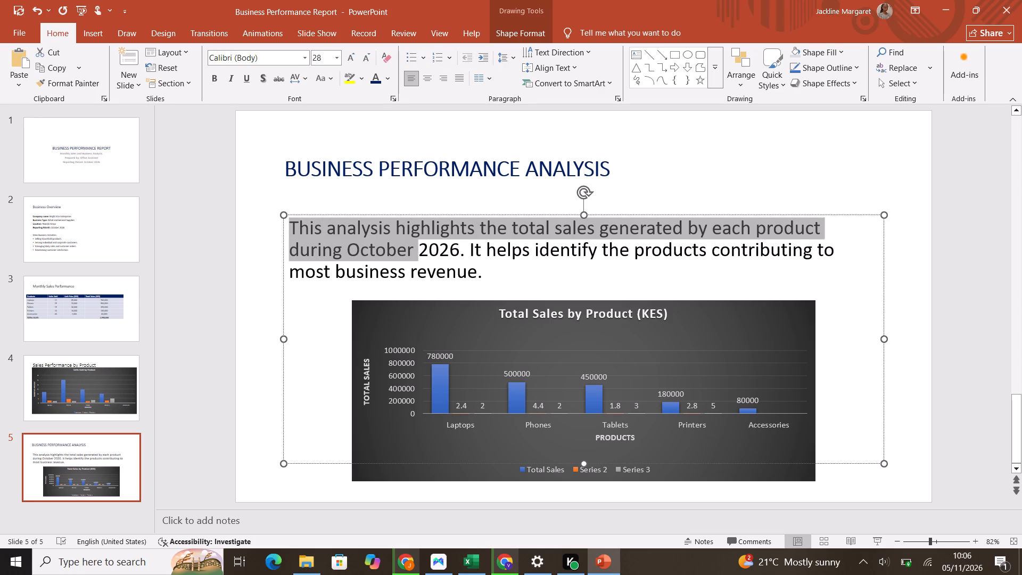
drag(422, 256, 478, 270)
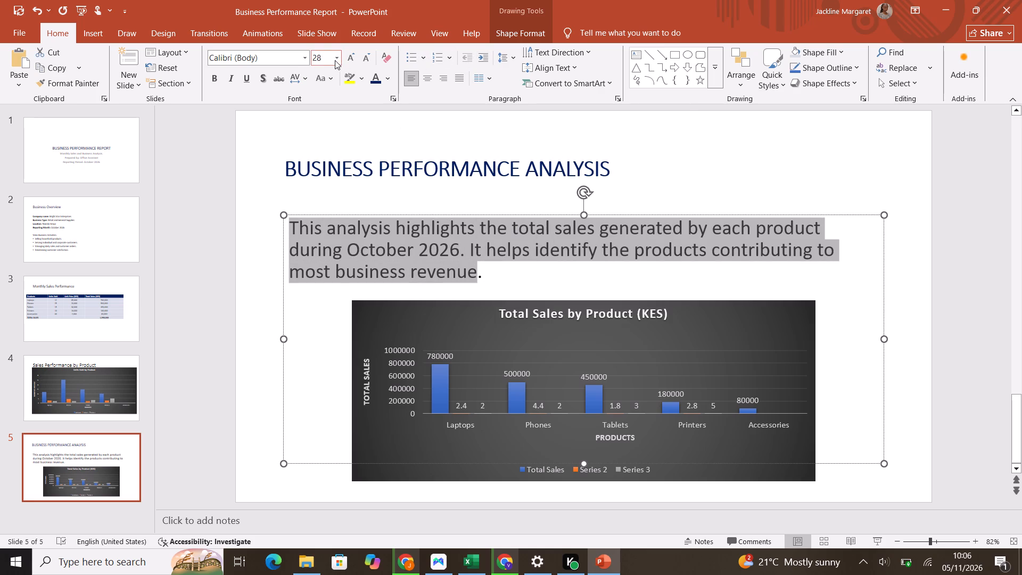
click(335, 60)
click(318, 187)
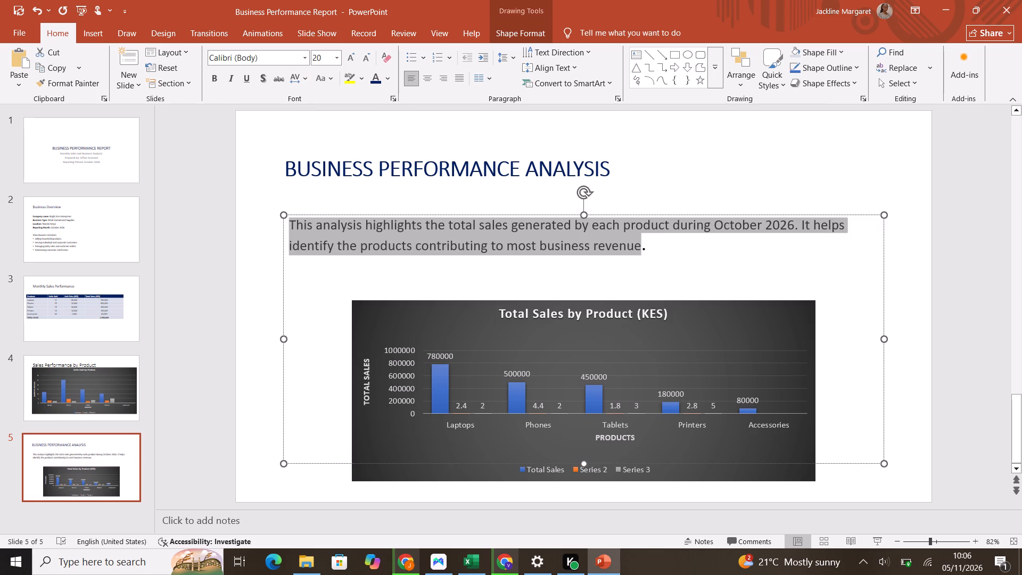
click(388, 77)
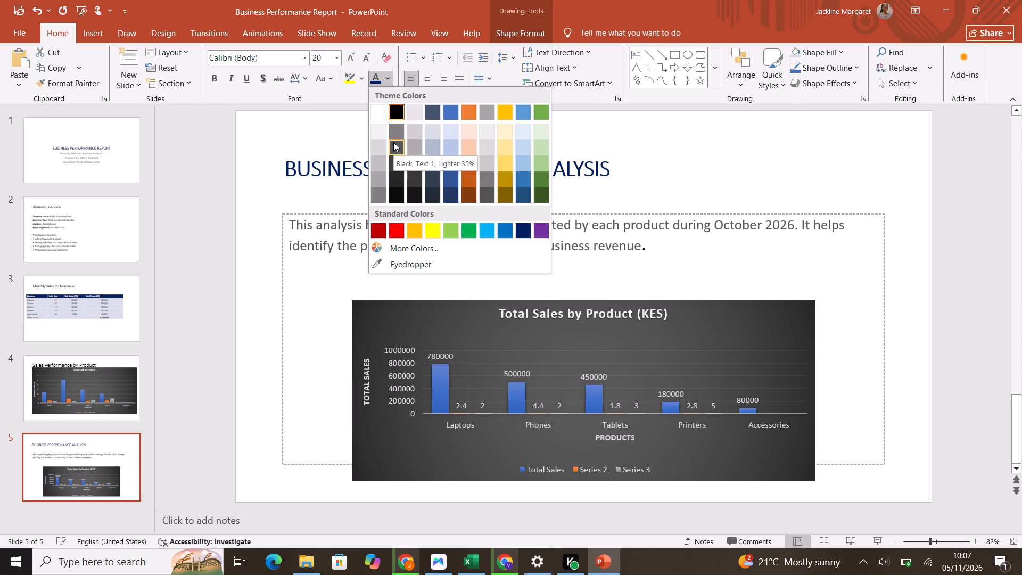
click(374, 193)
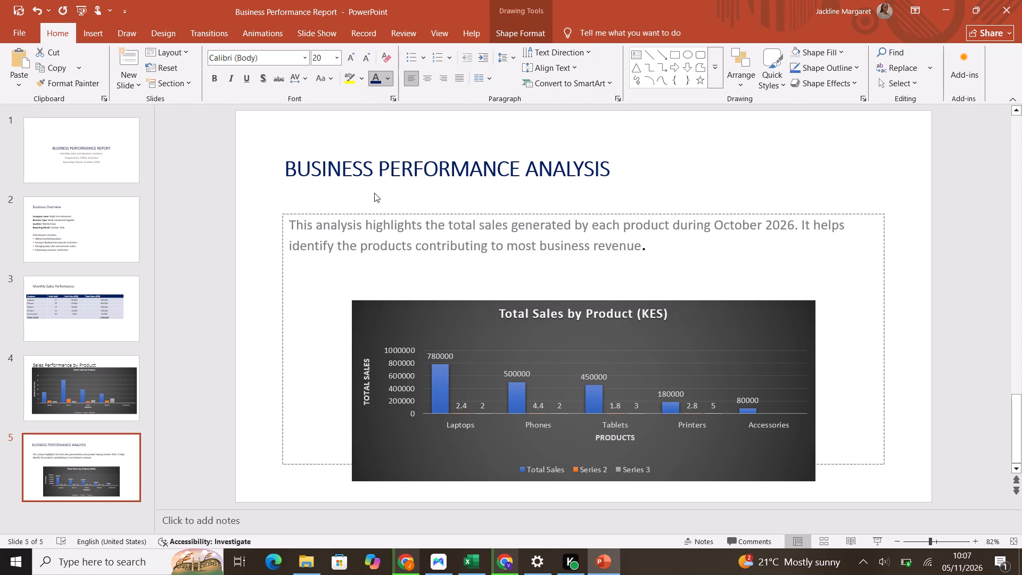
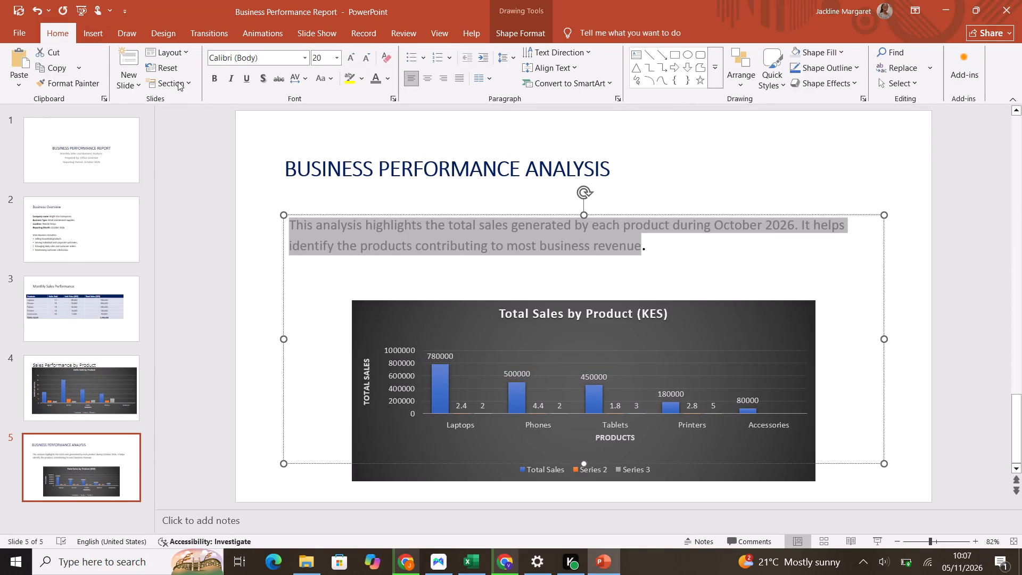
Add a Title and Content slide after slide 5 and title it "BUSINESS CHALLENGES AND RECOMMENDATIONS".
click(135, 83)
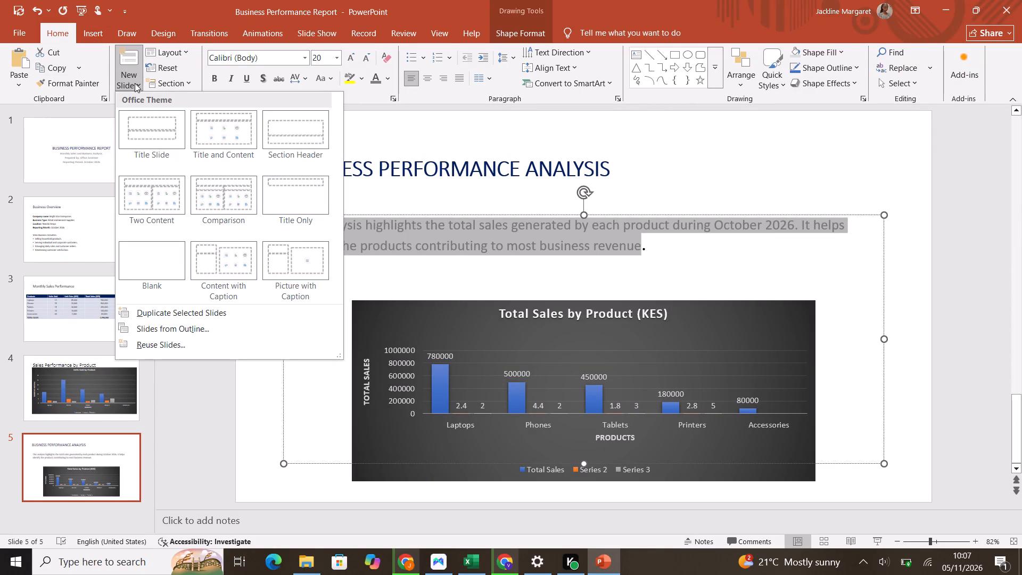
click(235, 129)
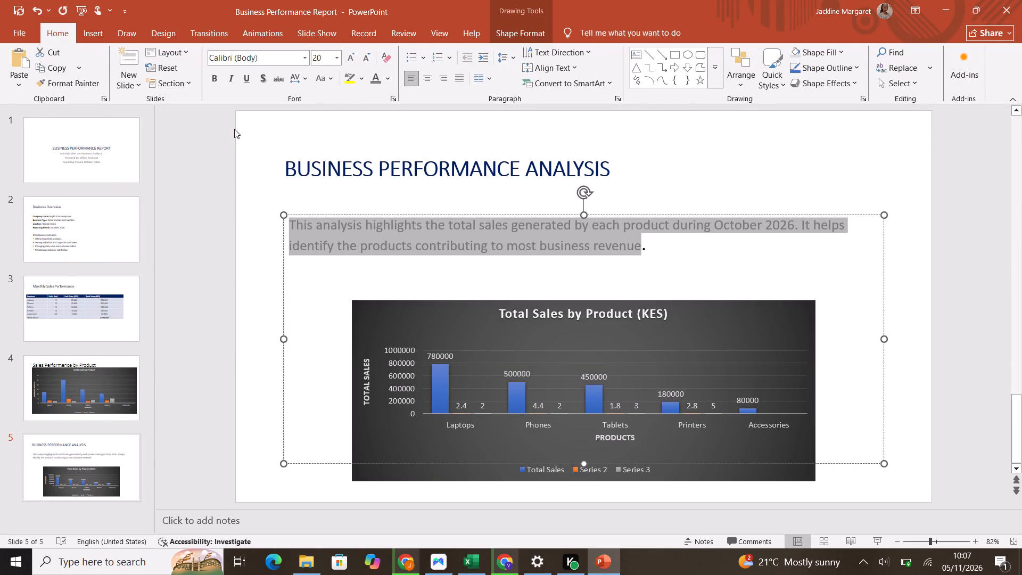
click(365, 175)
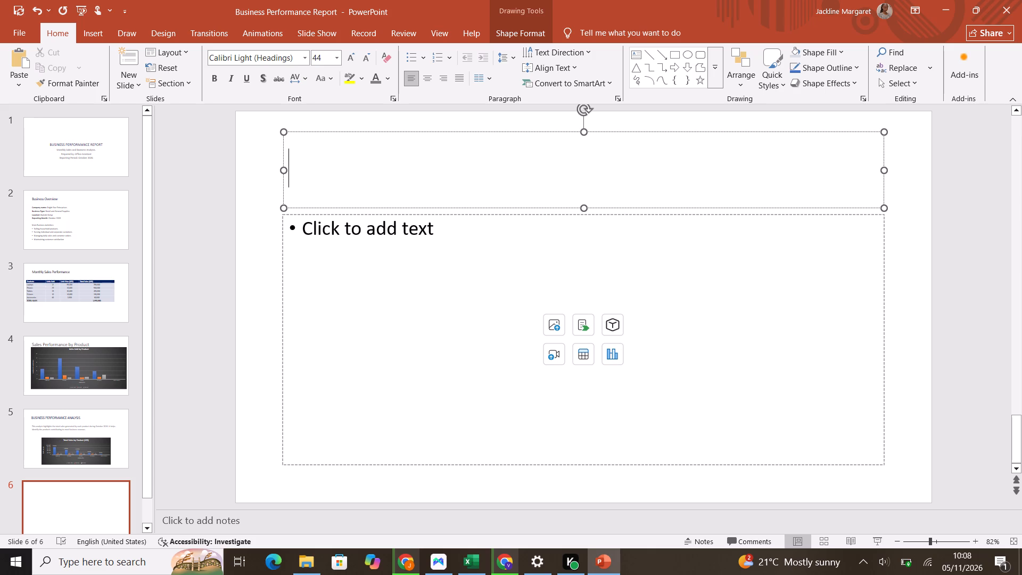
key(b)
key(BackSpace)
text(BUSINESS CHALL)
text(ENGES AND RECOMMENDATIONS)
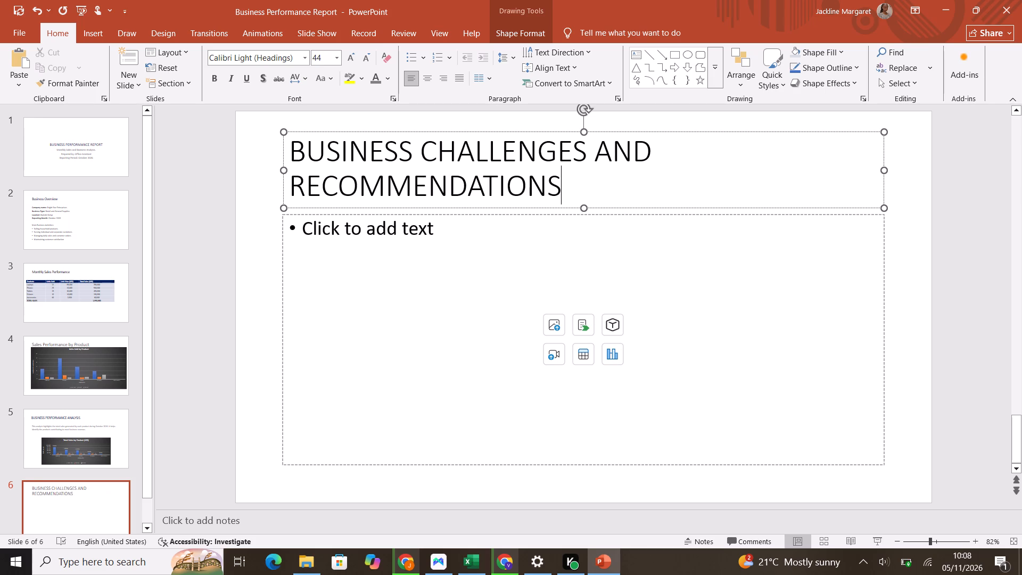
Format the new slide's title as font size 32, bold, in the standard dark blue.
drag(293, 150, 497, 182)
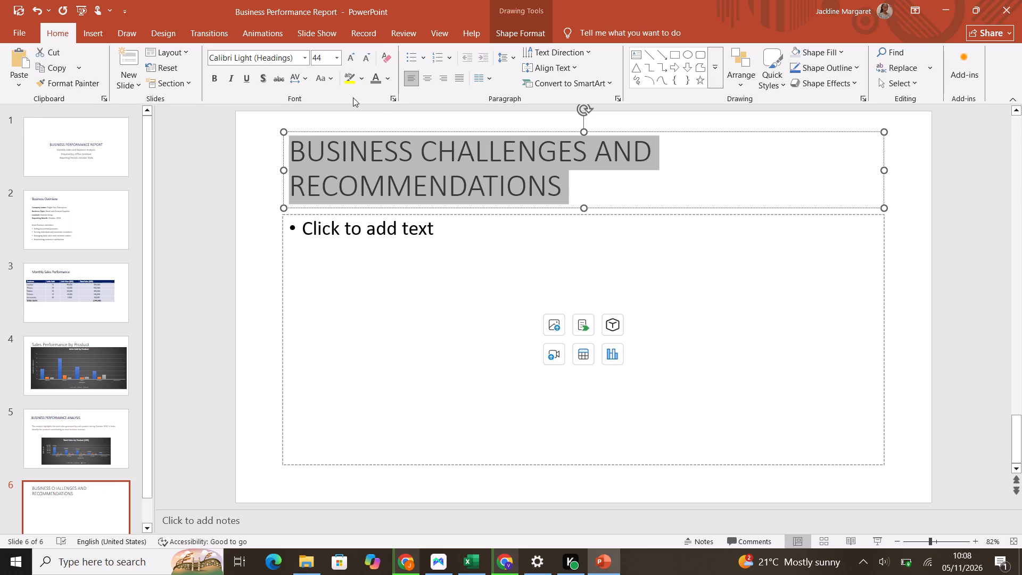
click(333, 59)
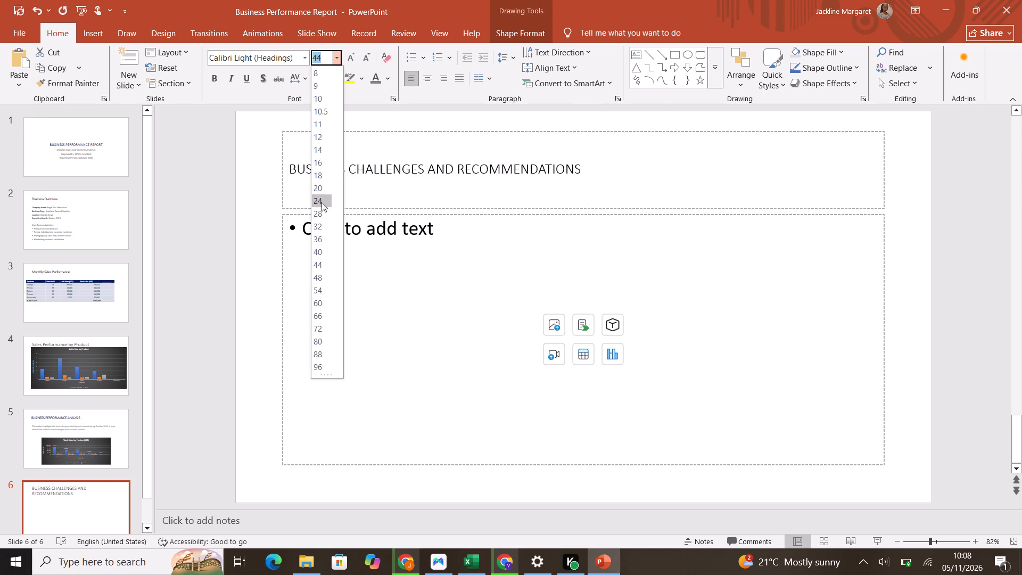
click(316, 222)
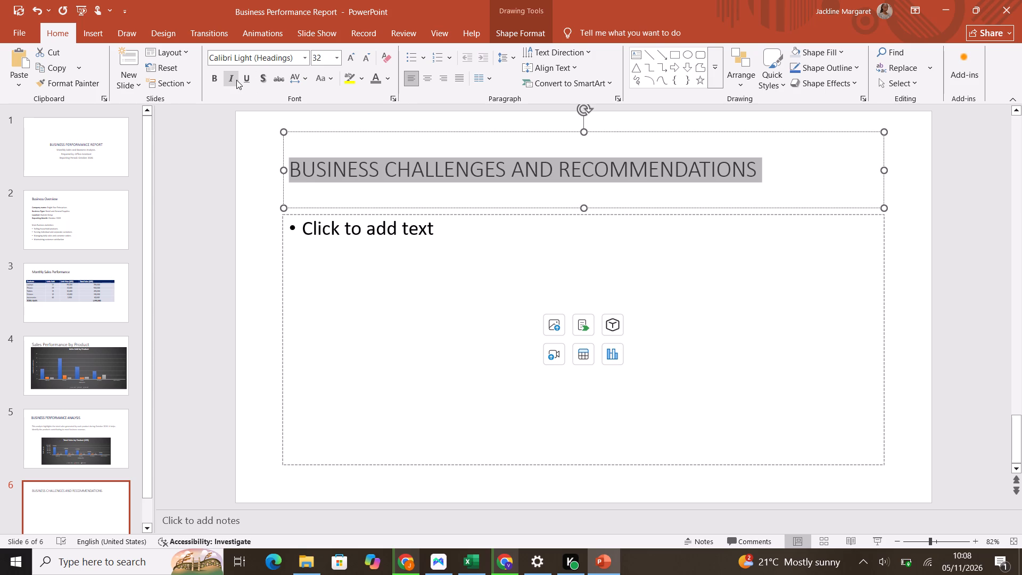
click(213, 79)
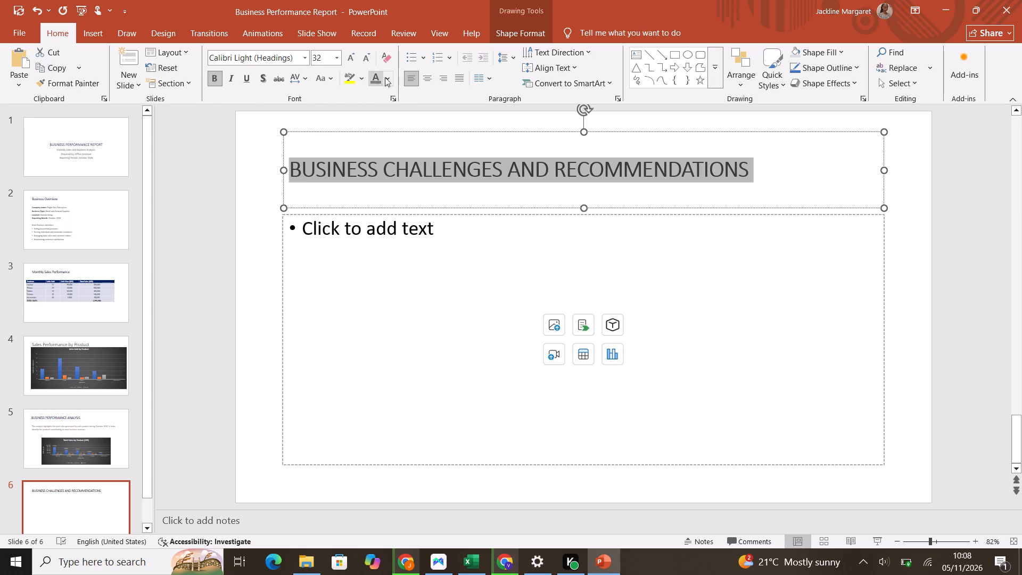
click(385, 77)
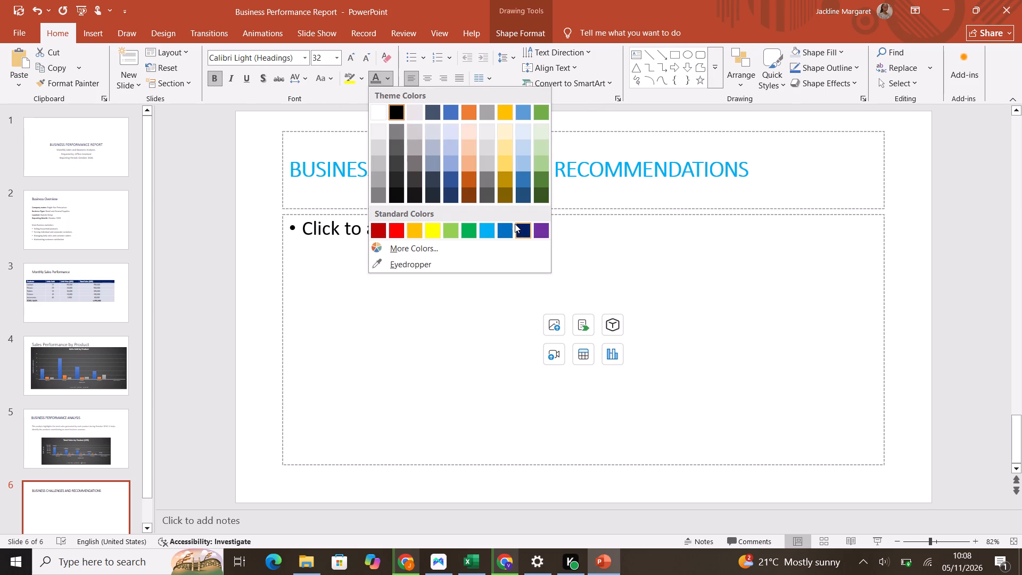
click(516, 224)
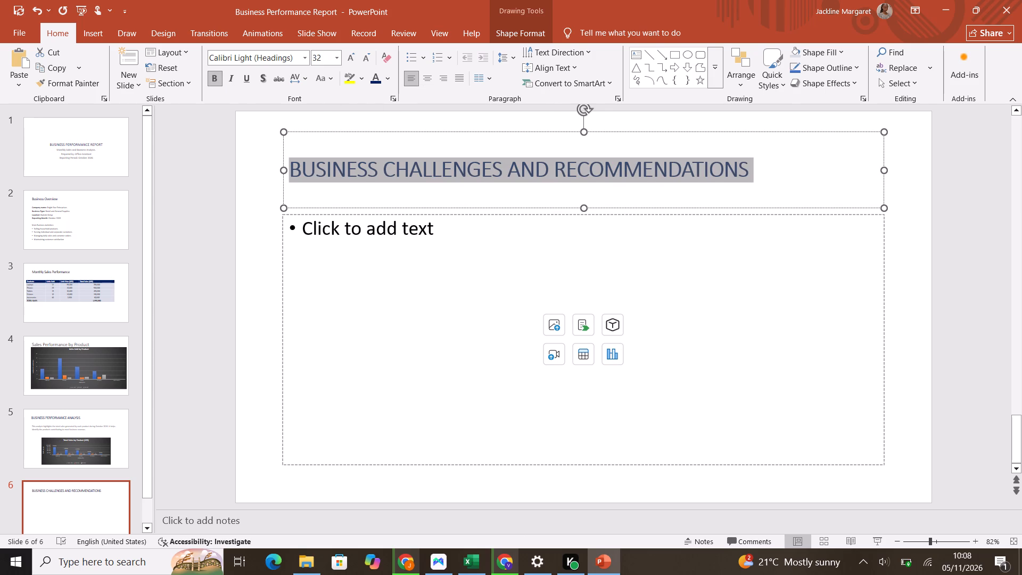
Remove the bullet from the content placeholder and enter the line "High competitions from other retail businesses.".
click(362, 229)
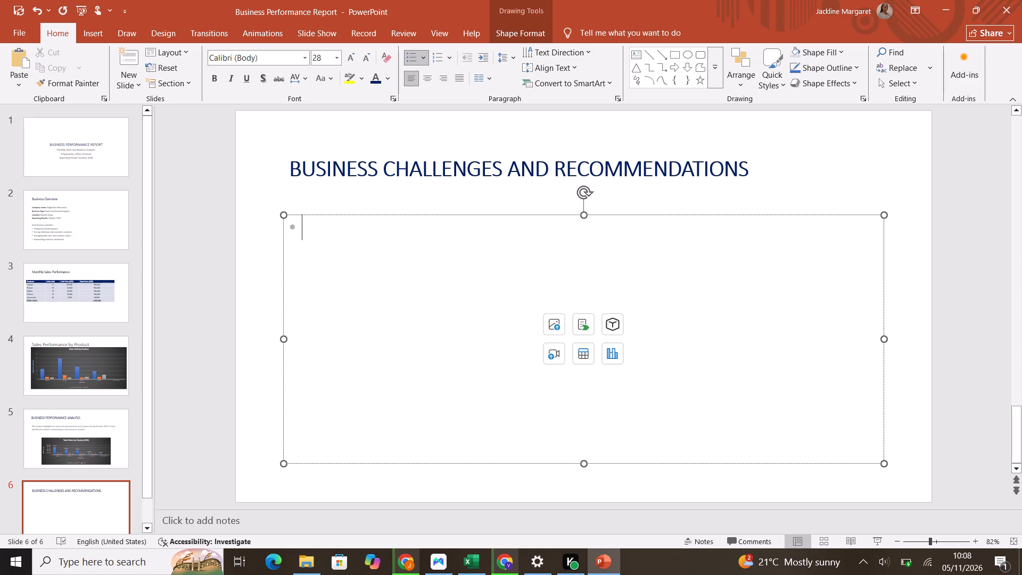
key(h)
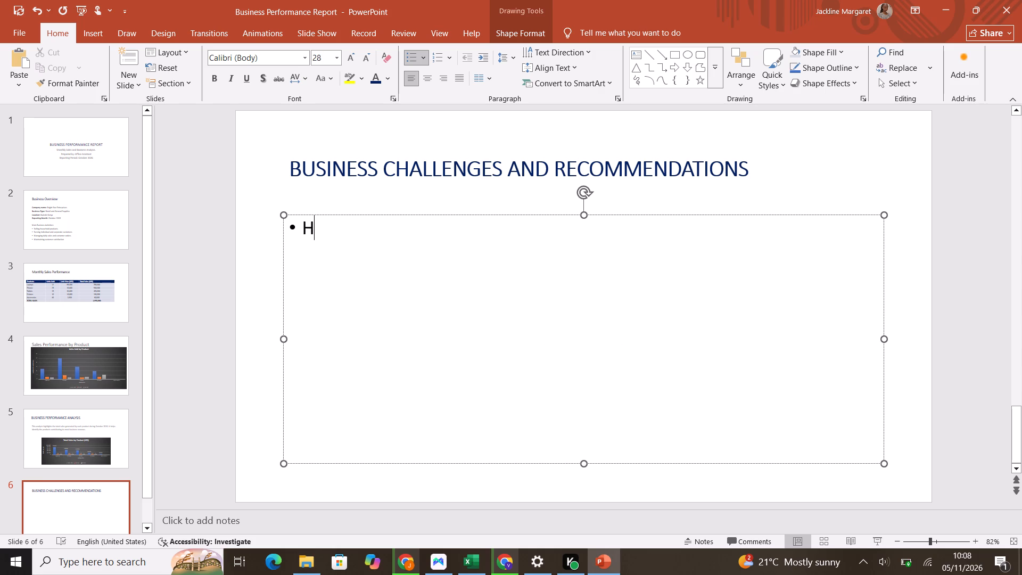
key(BackSpace)
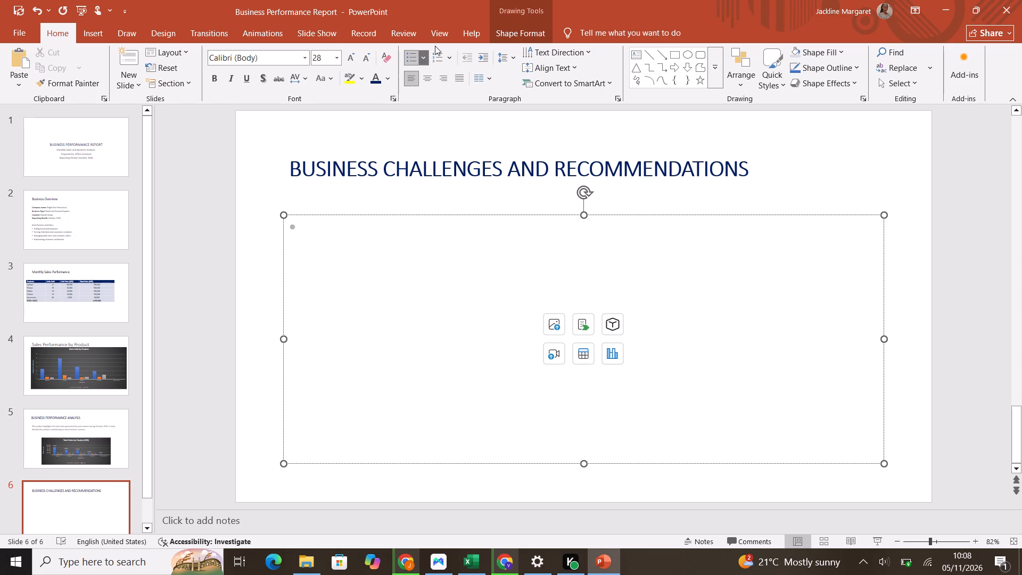
click(414, 56)
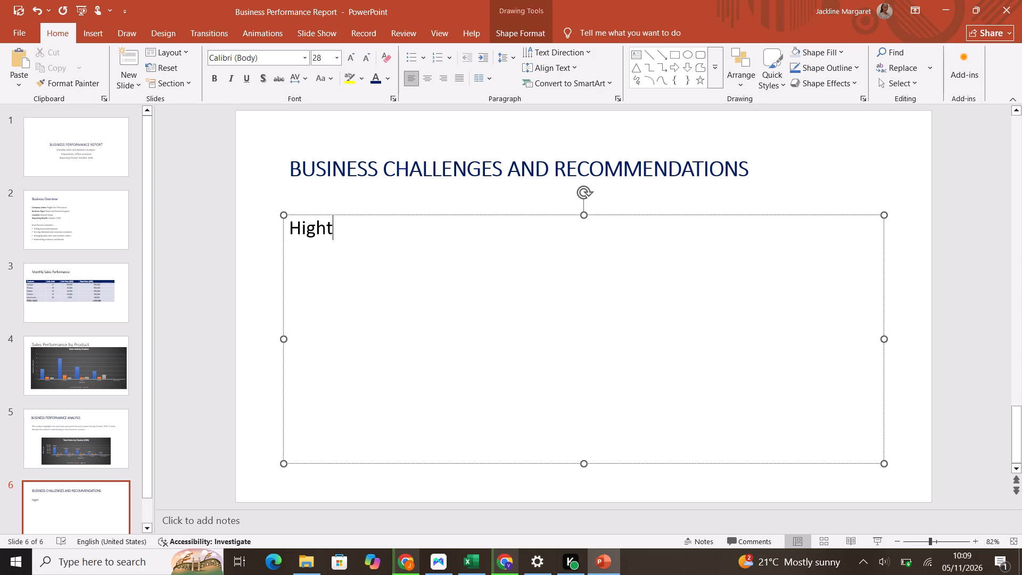
key(BackSpace)
key(space)
text(competitions from other retail b)
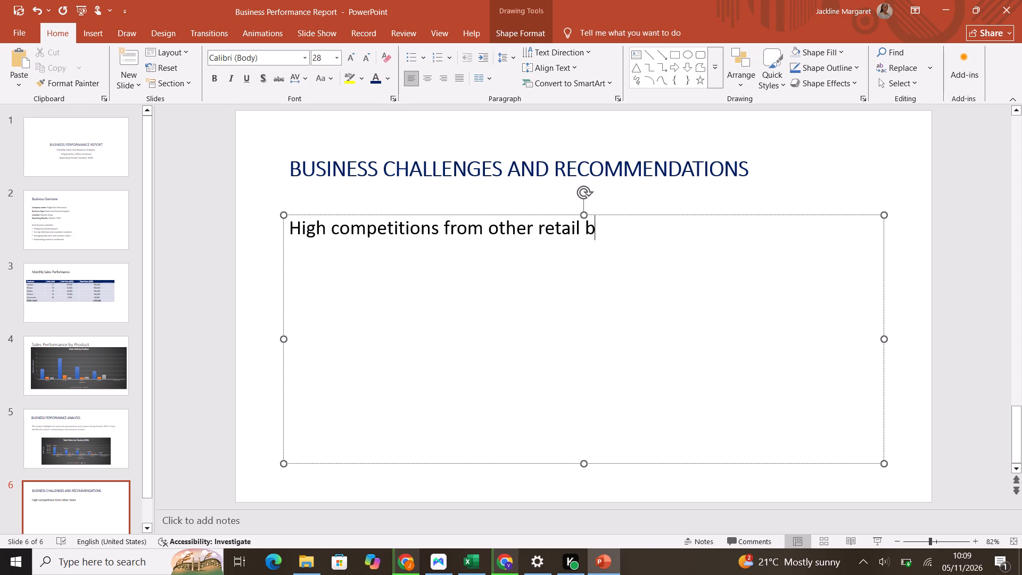
text(usiness)
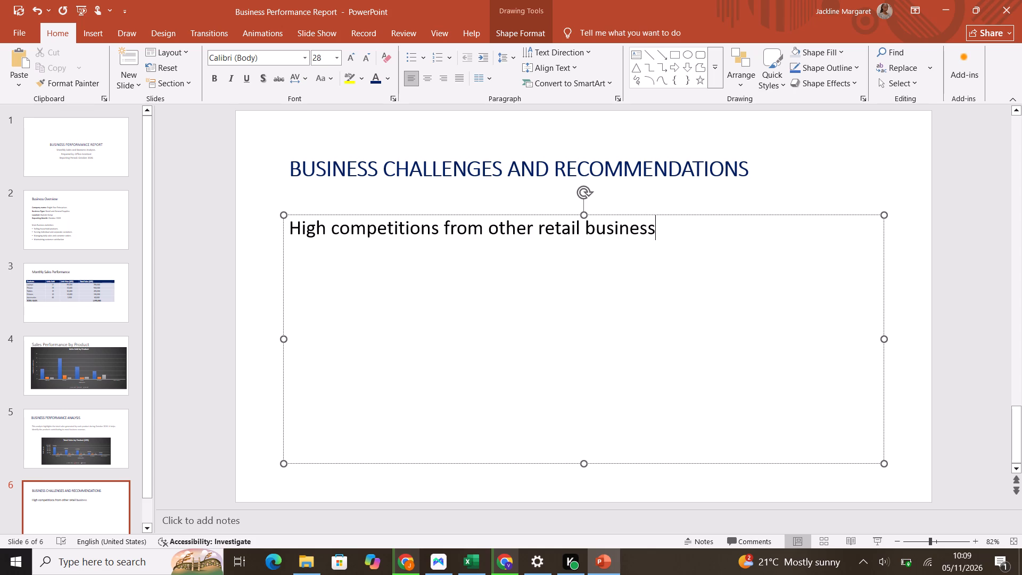
text(es)
key(period)
Add a second line reading "Fluctuating prices of products and supplies.".
key(Return)
text(lactuating)
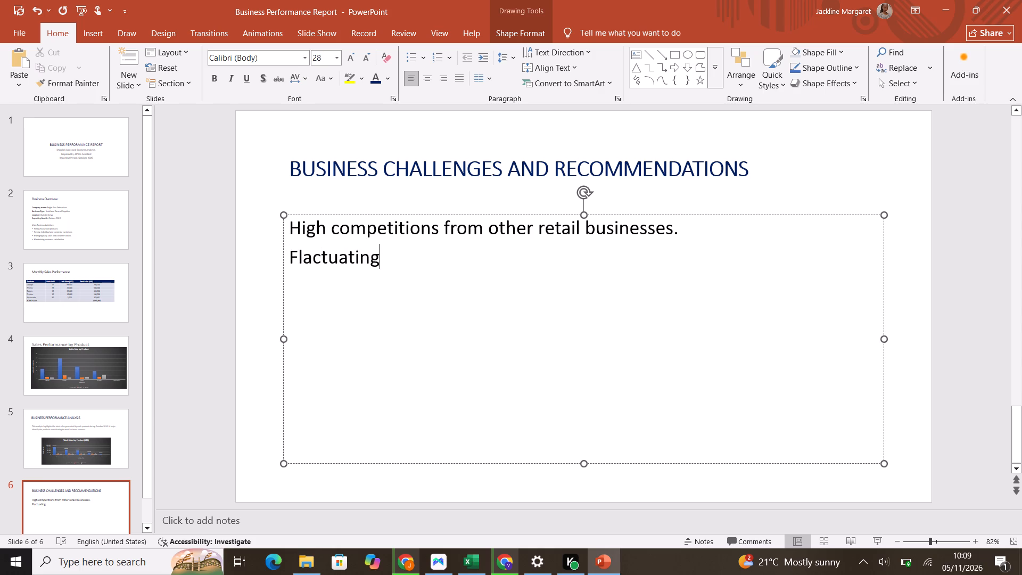
key(space)
text(prices of products)
key(space)
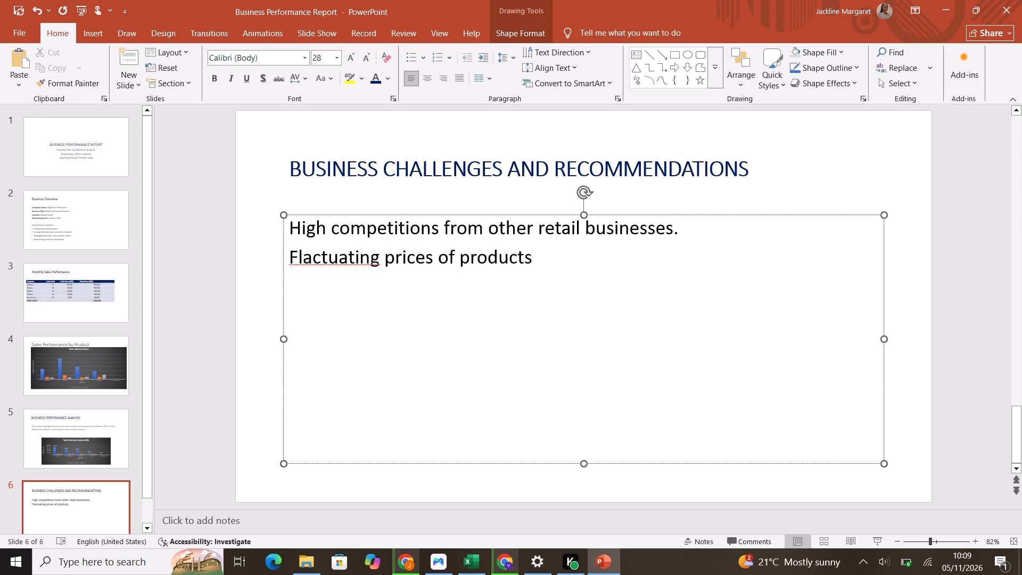
text(and supplies)
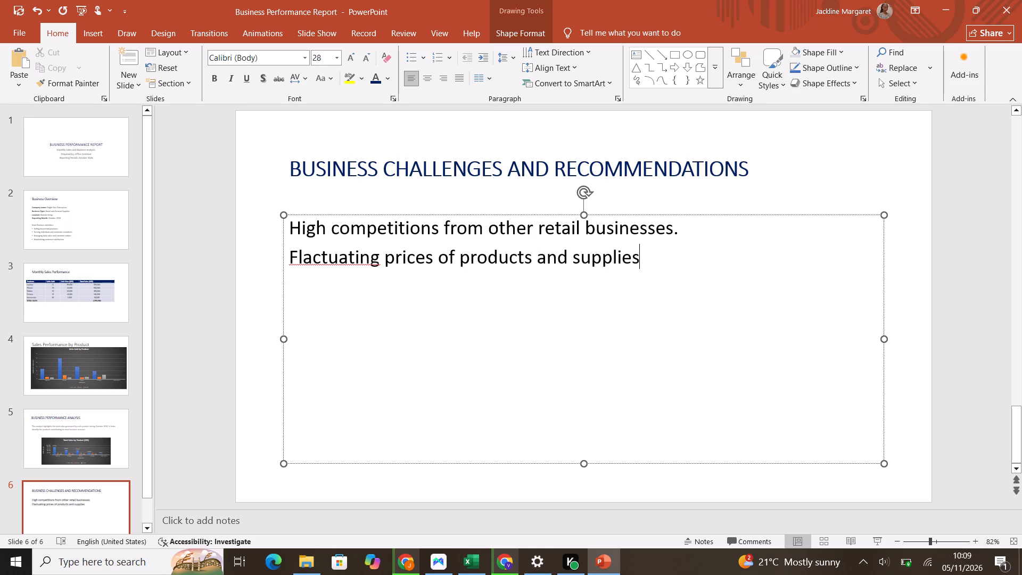
key(period)
click(312, 259)
key(BackSpace)
key(i)
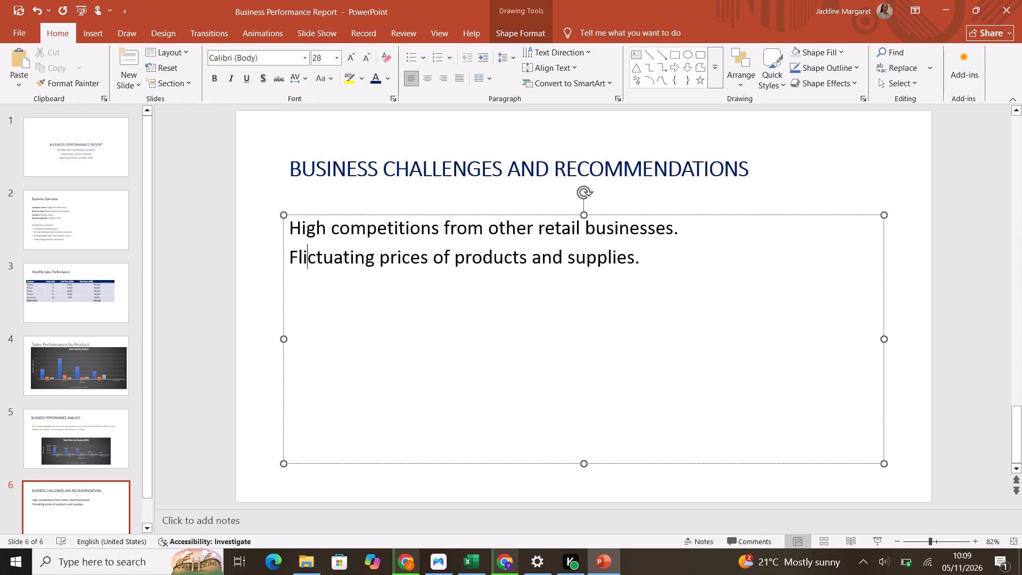
key(BackSpace)
key(u)
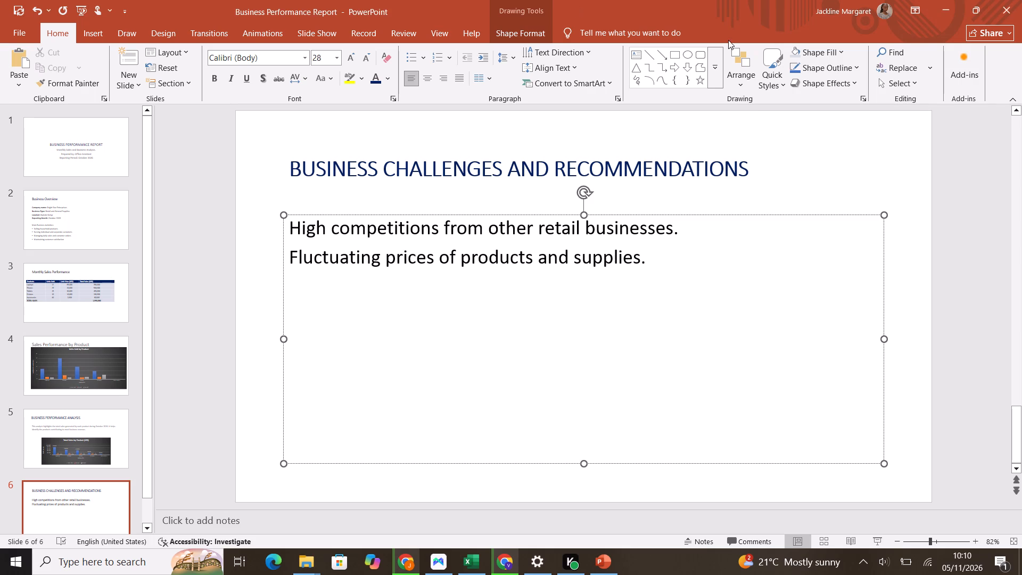
Add a third line reading "Delays in receiving some customer orders.".
click(679, 265)
key(Return)
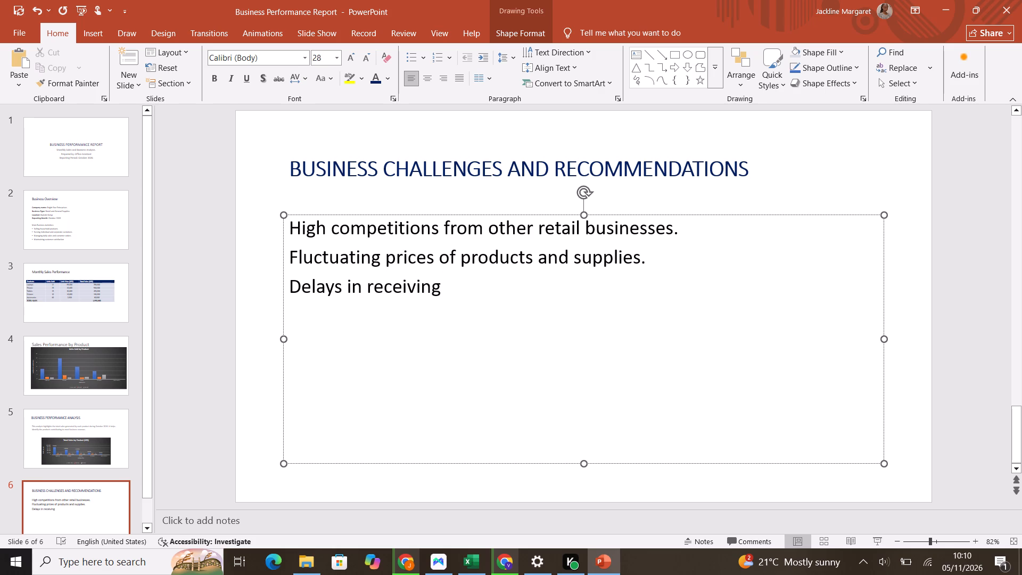
key(space)
text(some customer orders)
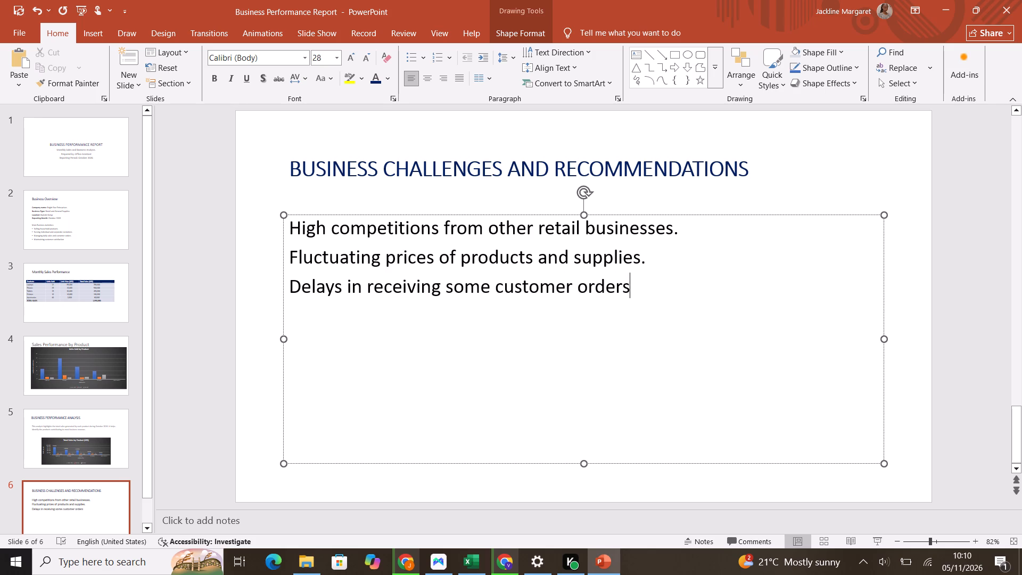
key(period)
Add a fourth line reading "Maintaining consistent customer satisfaction.".
key(Return)
text(aintain)
text(ing considte)
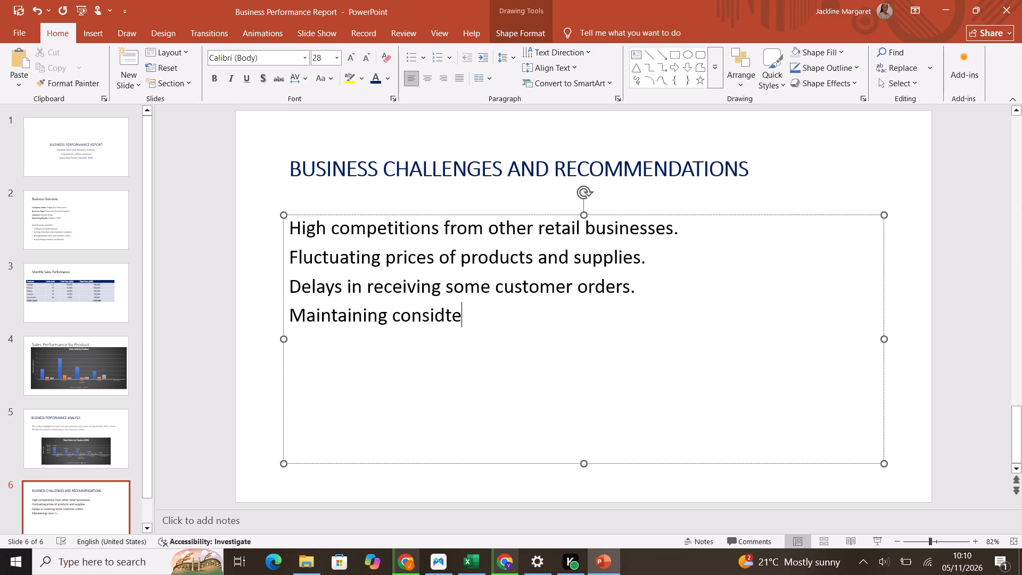
key(BackSpace)
key(BackSpace)
key(BackSpace)
text(stent customer)
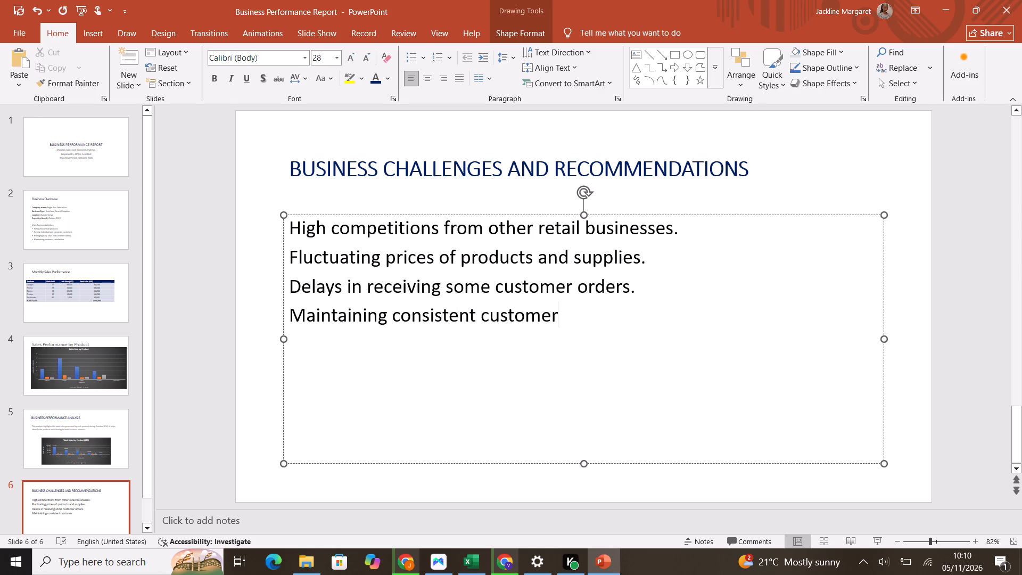
key(space)
text(satisfaction)
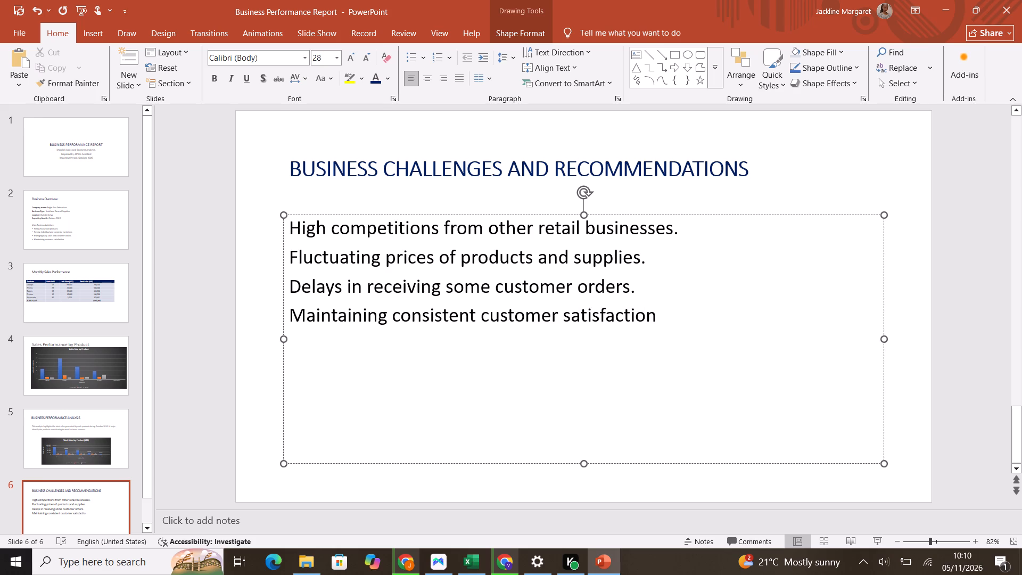
key(period)
Apply round bullets to each of the four business challenge lines.
drag(291, 225, 558, 349)
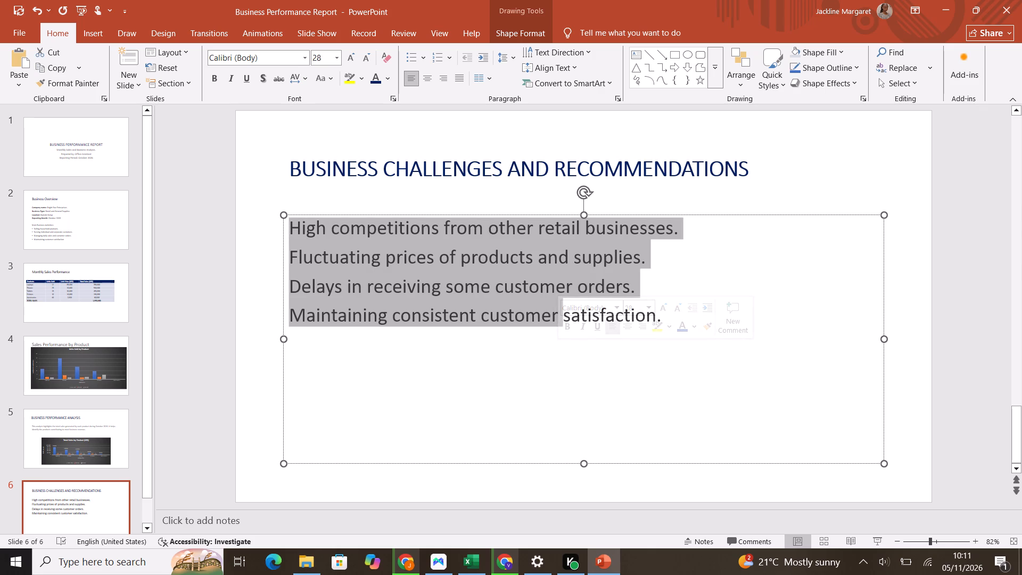
click(528, 384)
click(289, 232)
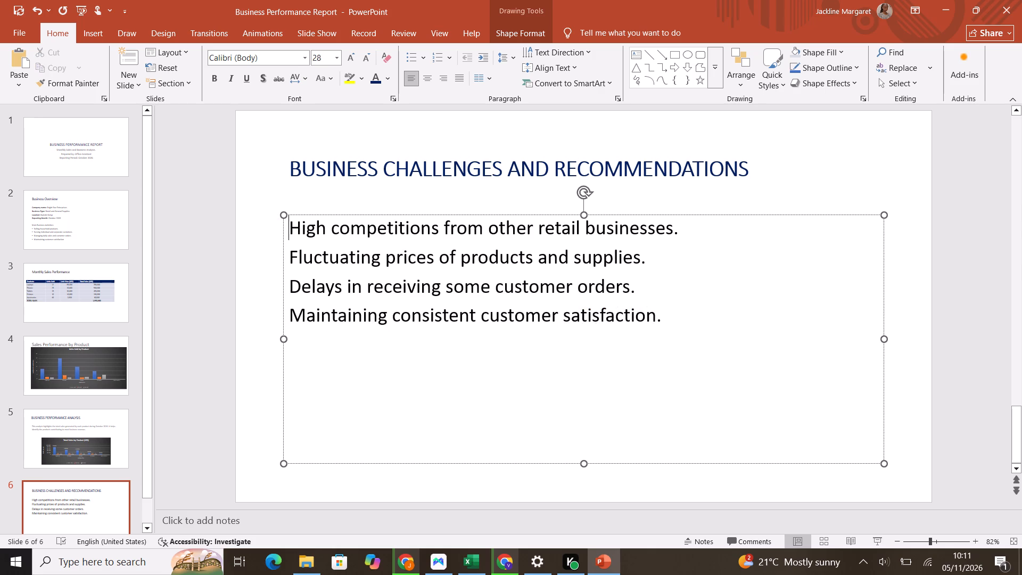
click(406, 50)
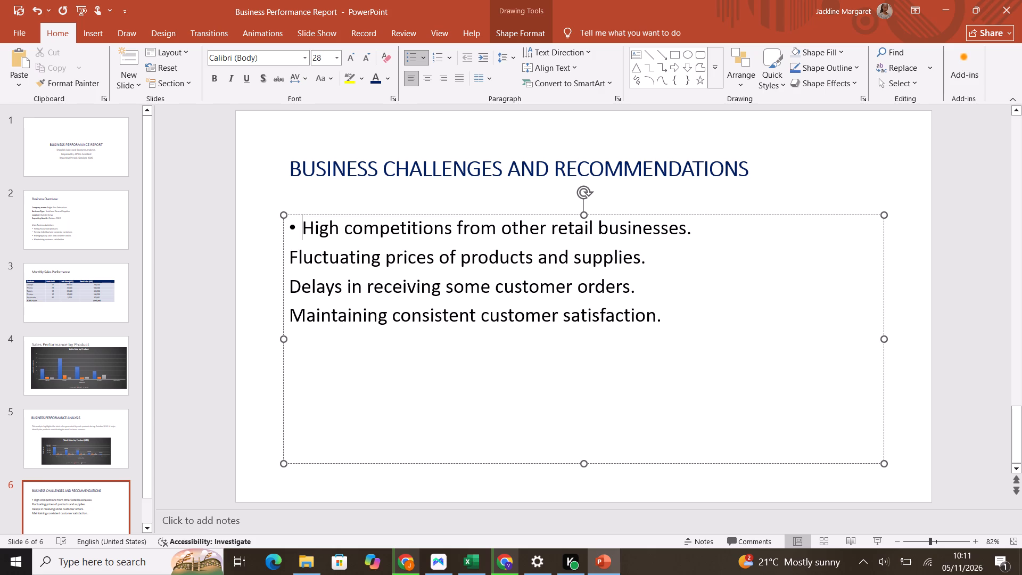
click(289, 260)
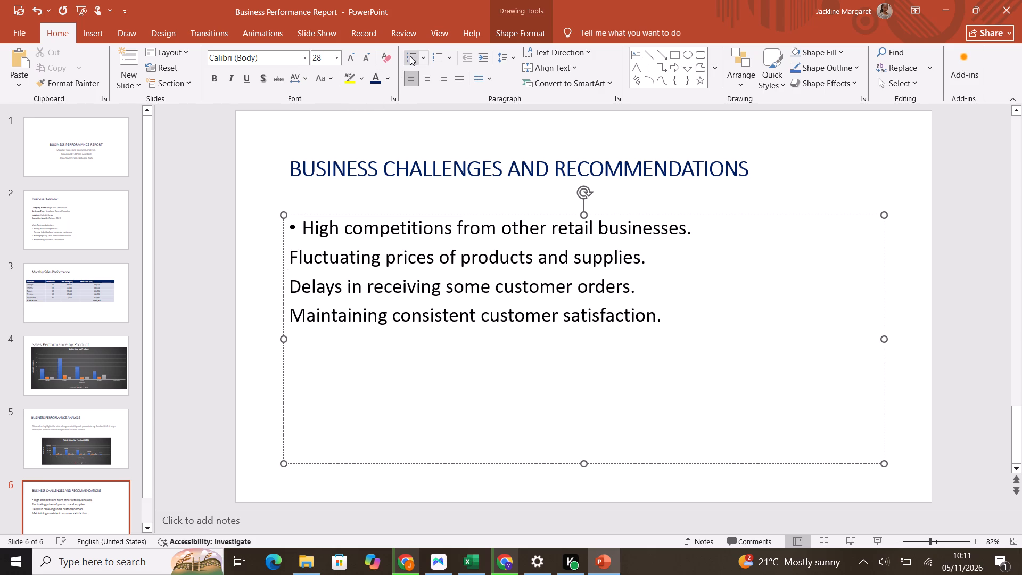
click(410, 56)
click(289, 285)
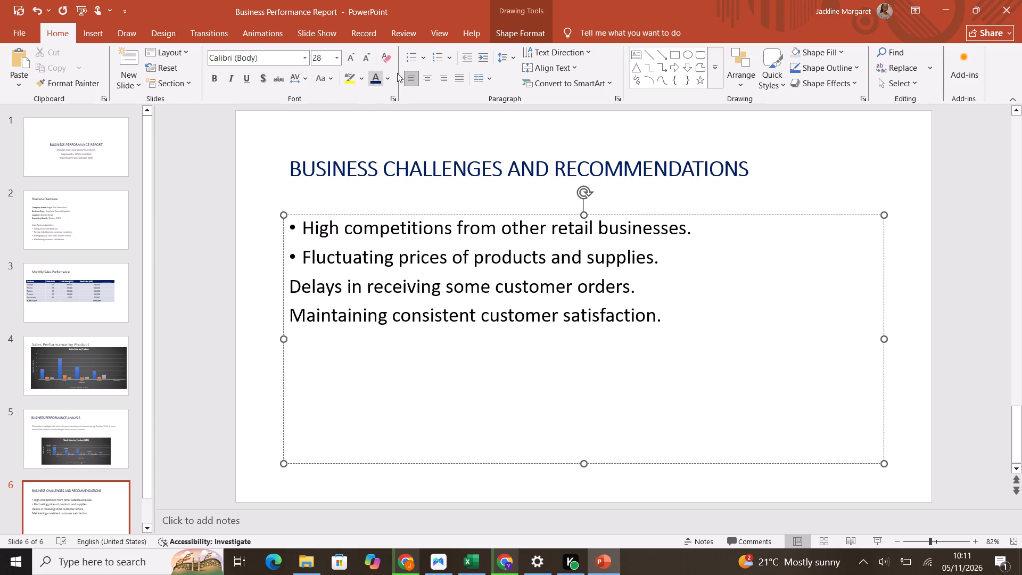
click(410, 57)
click(290, 321)
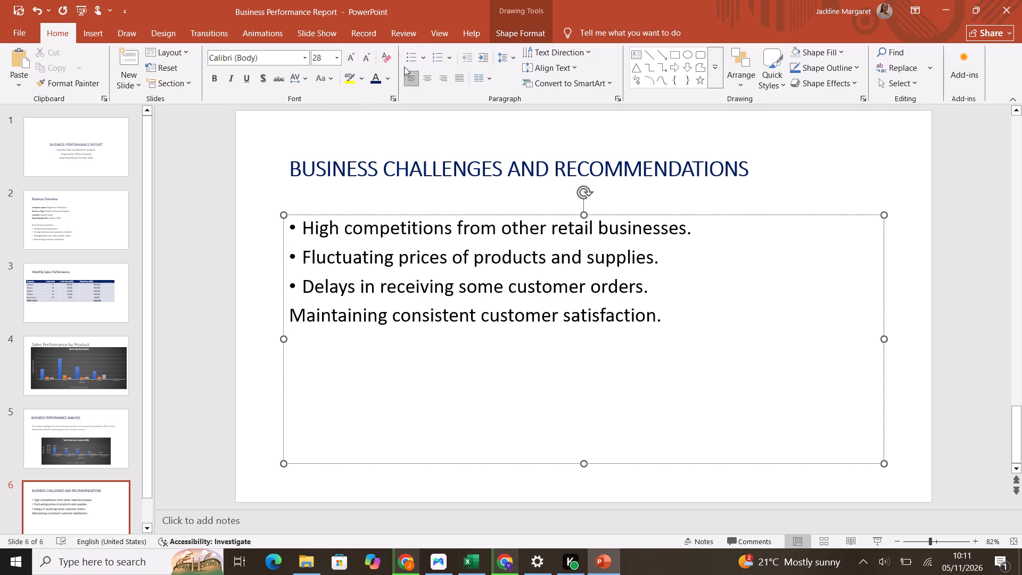
click(410, 54)
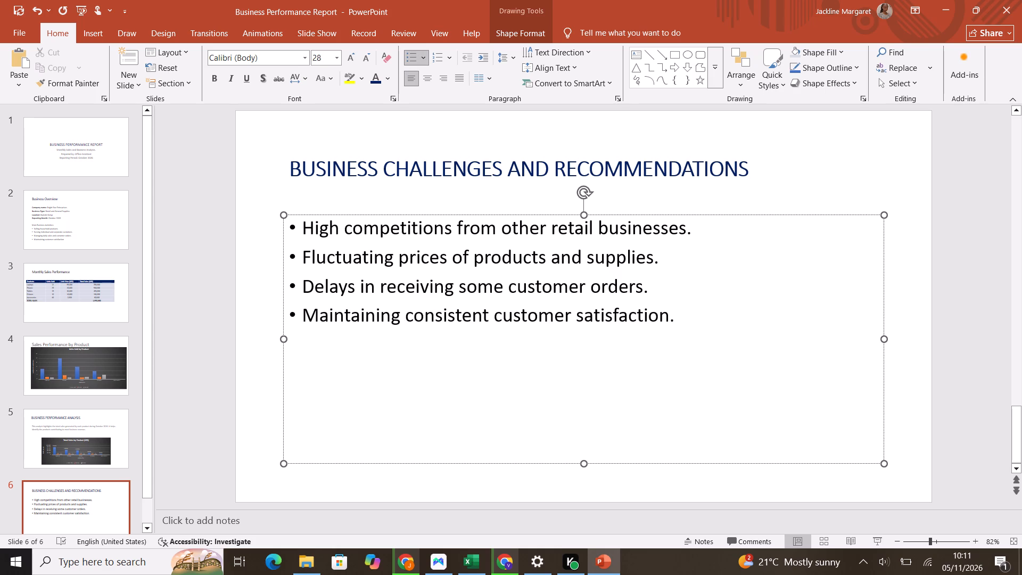
Set the font size of all four bulleted challenge lines to 20.
drag(300, 227, 698, 346)
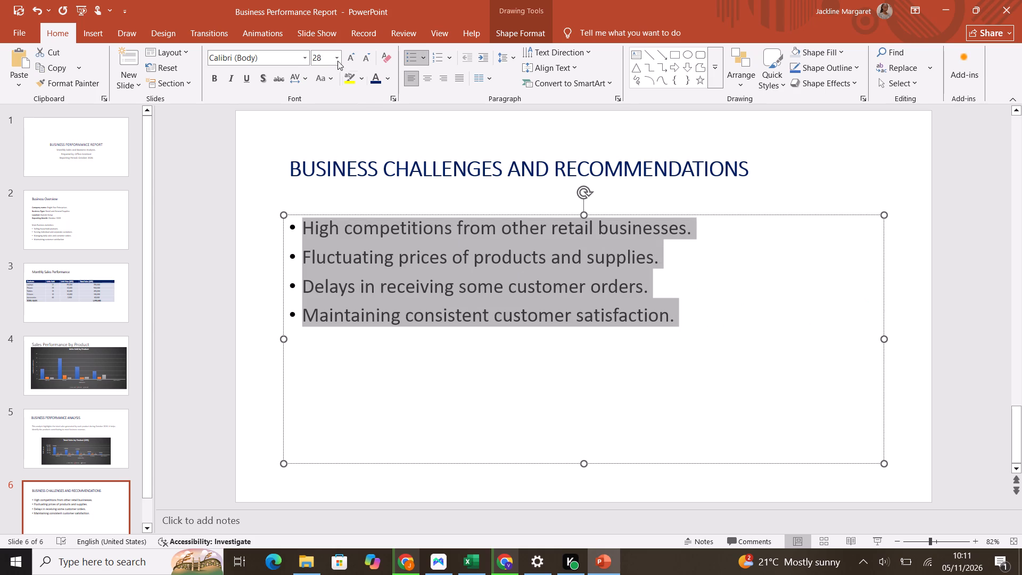
click(335, 59)
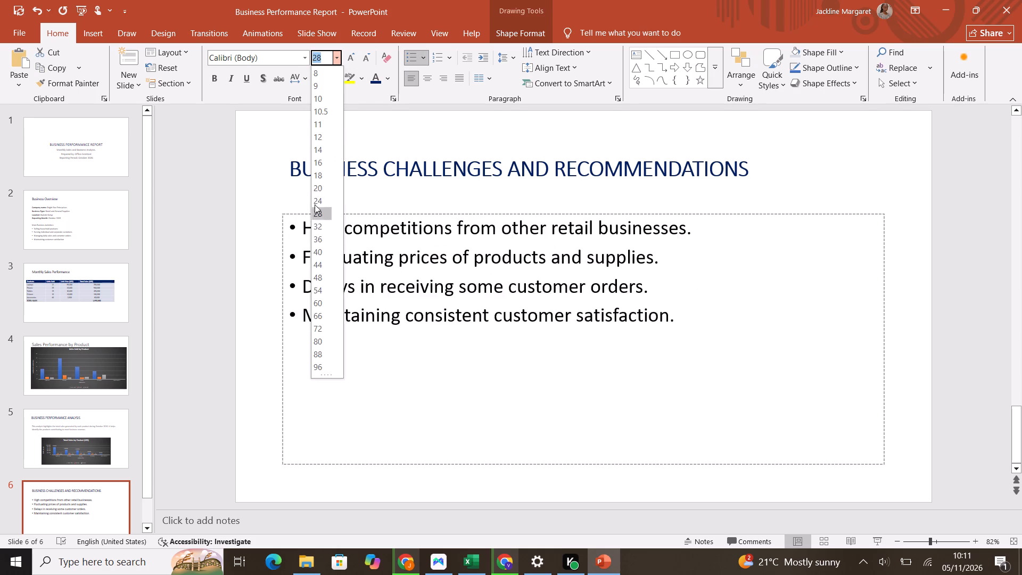
click(319, 183)
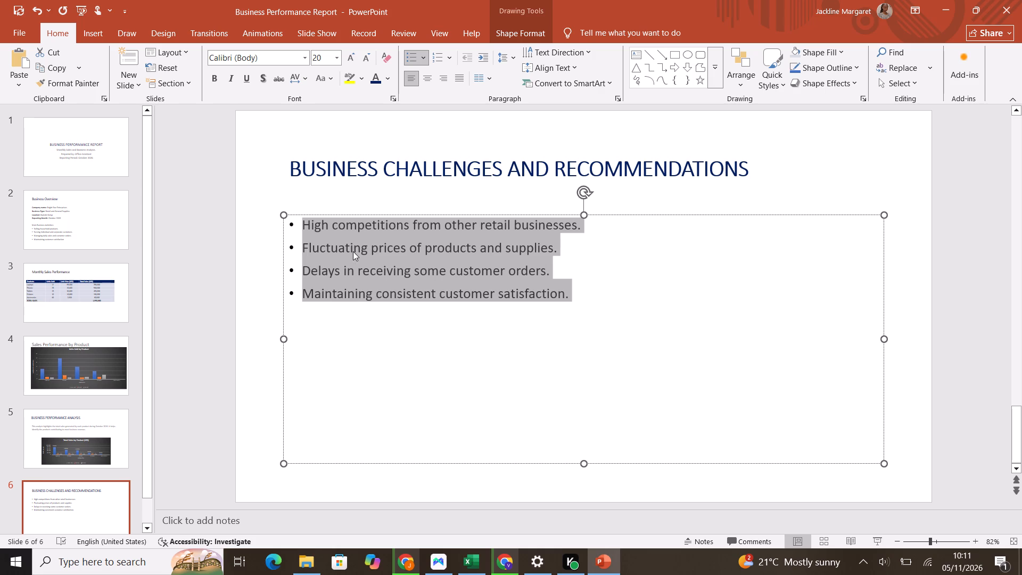
click(387, 78)
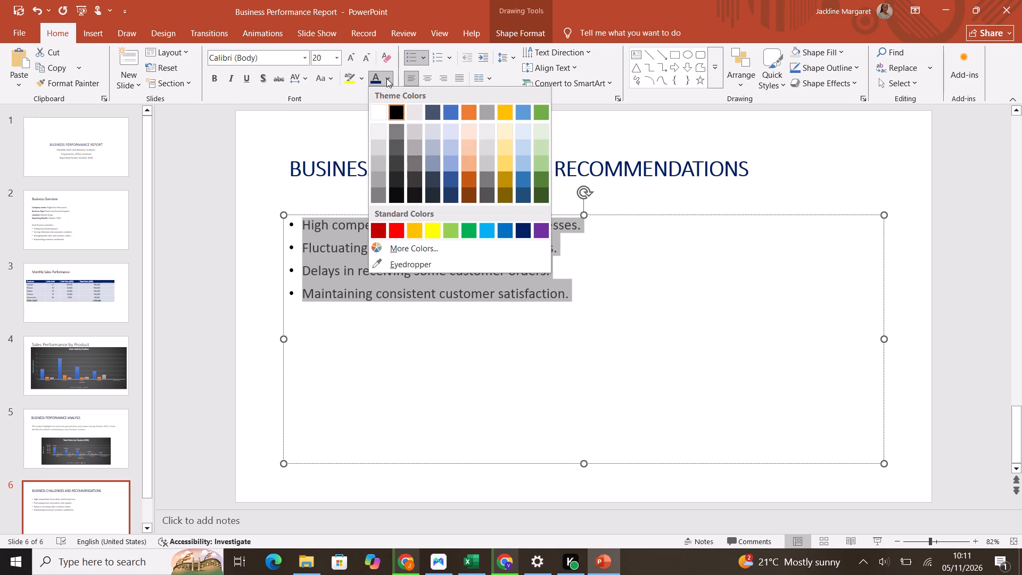
click(324, 341)
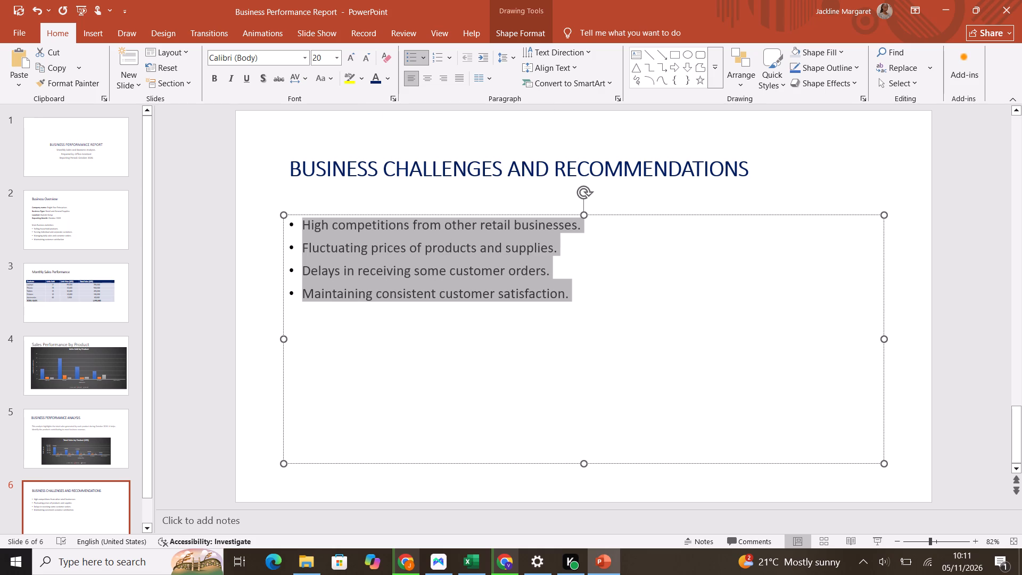
click(641, 320)
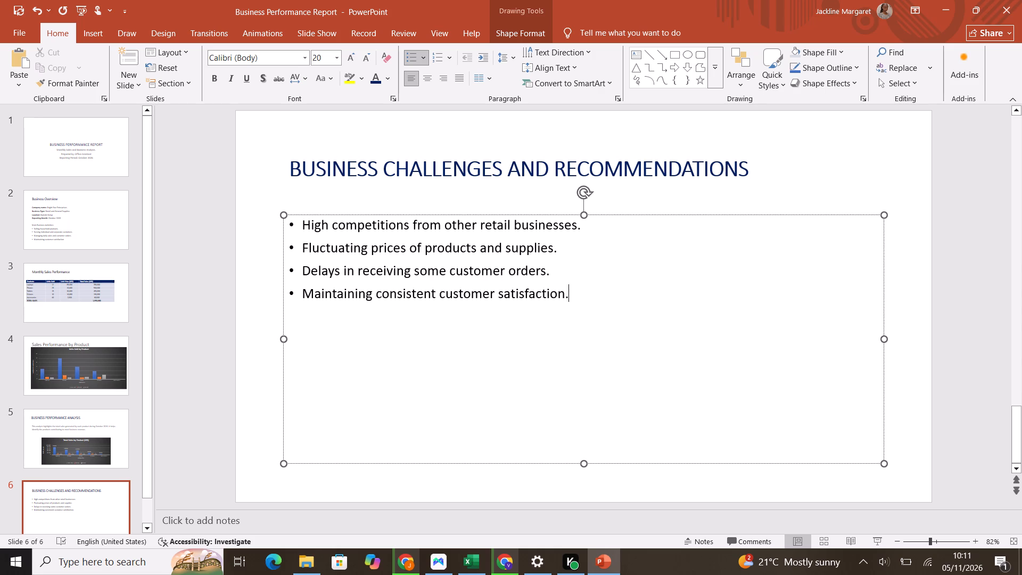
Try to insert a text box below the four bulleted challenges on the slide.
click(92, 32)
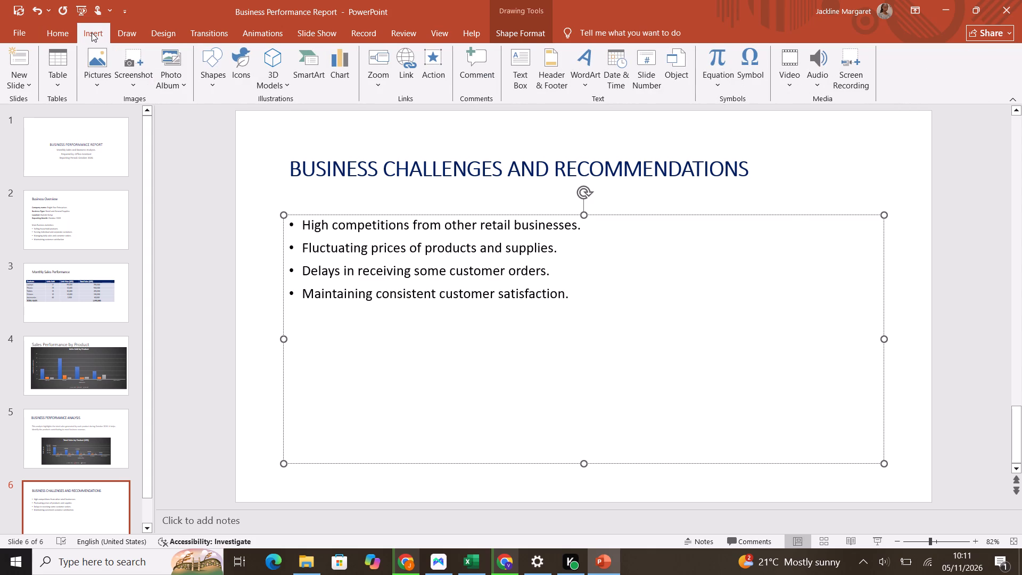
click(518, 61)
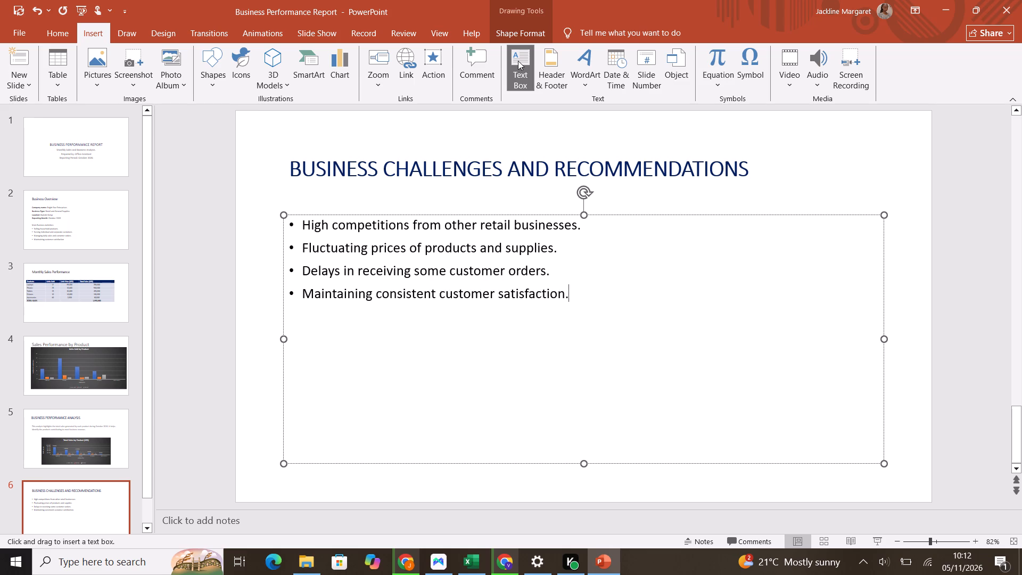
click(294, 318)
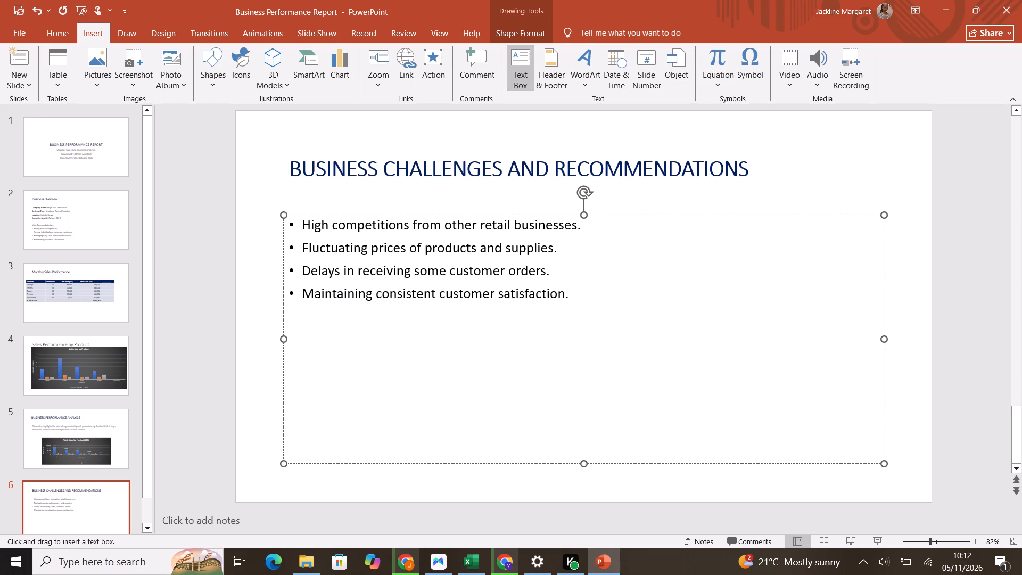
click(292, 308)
Save the presentation.
key(ctrl+s)
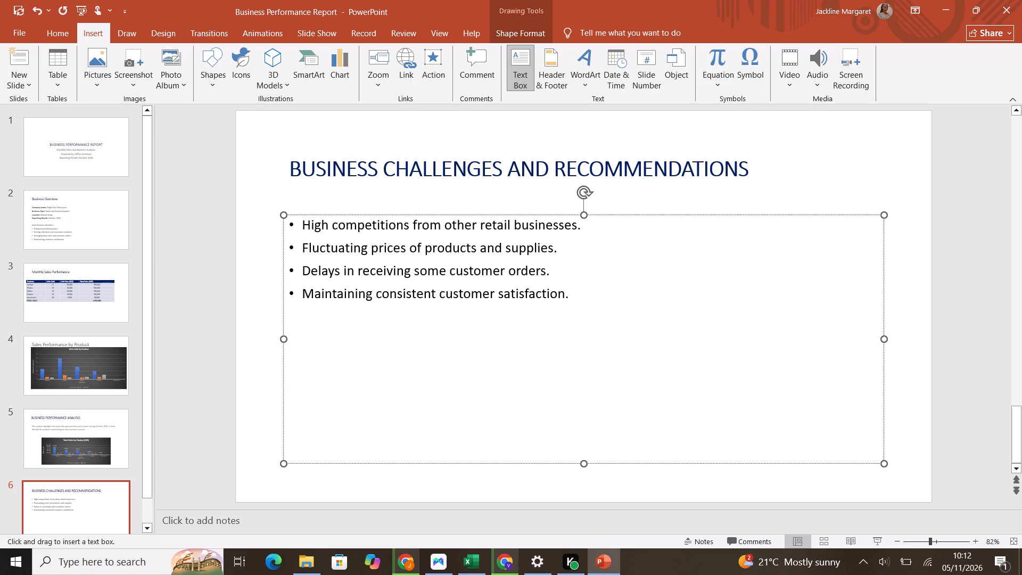
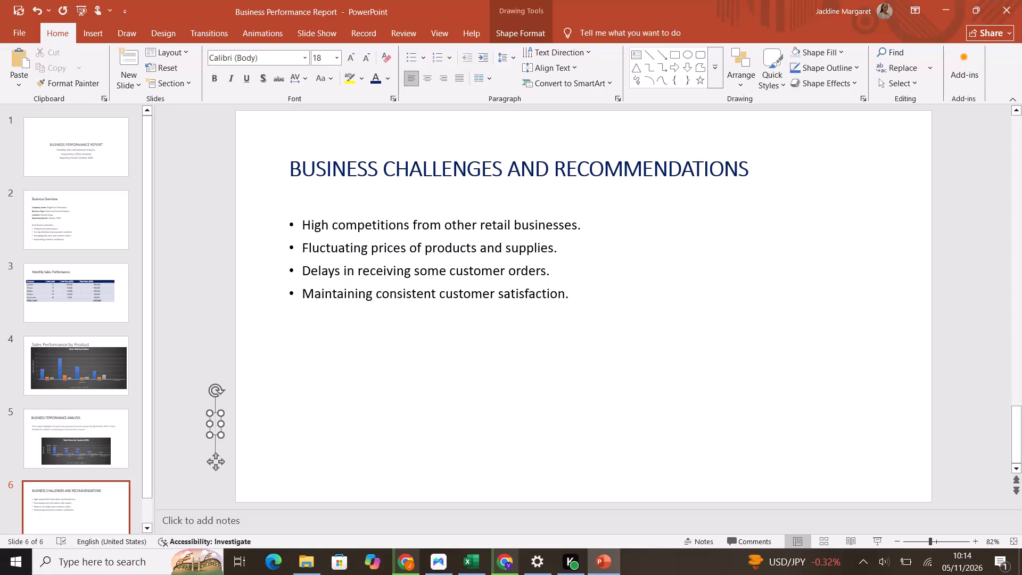
Review all six slides of the presentation, from the title slide through to the business challenges and recommendations slide.
scroll(443, 373, down, 2)
click(180, 258)
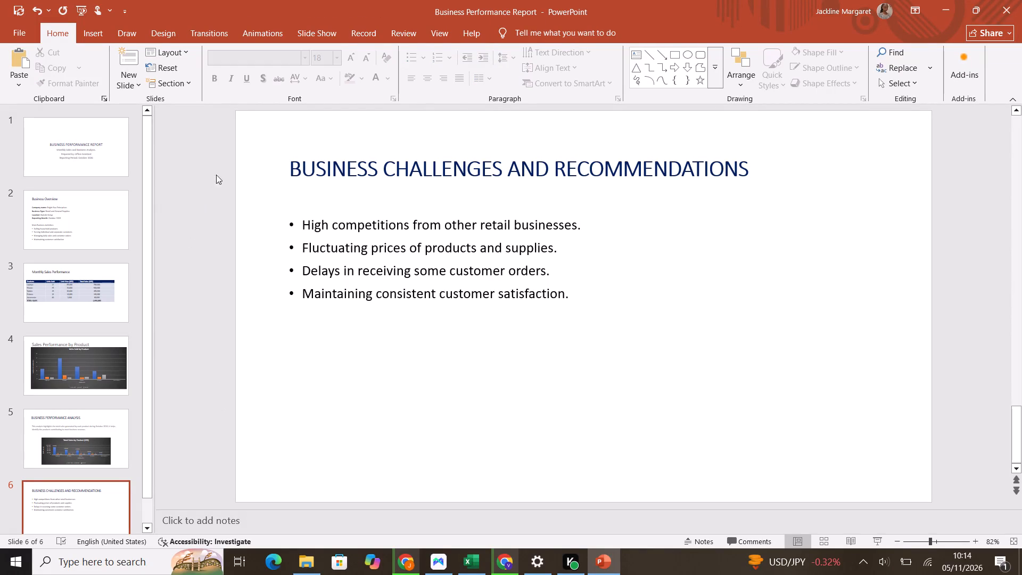
click(467, 367)
scroll(512, 358, up, 5)
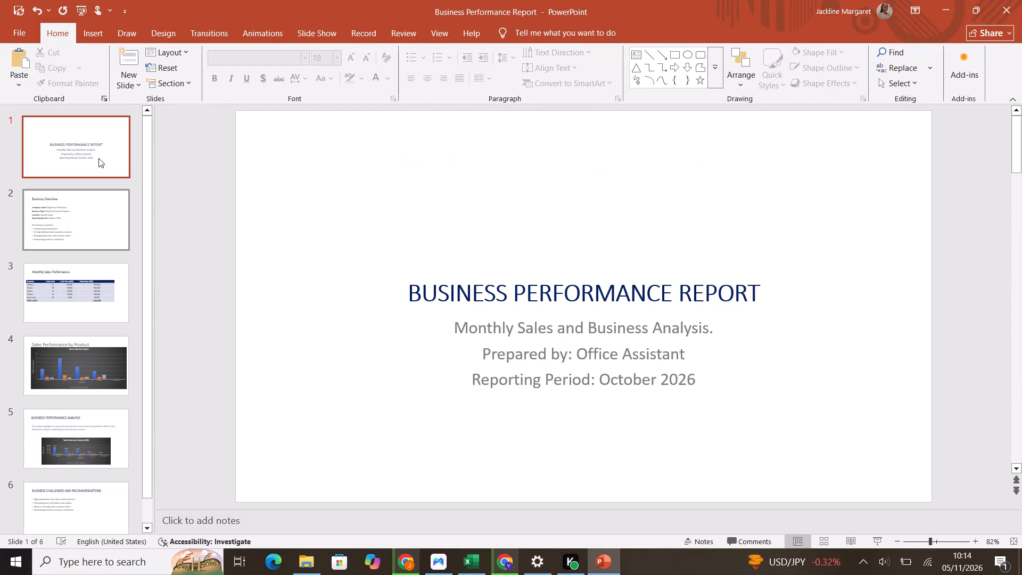
click(85, 129)
click(73, 215)
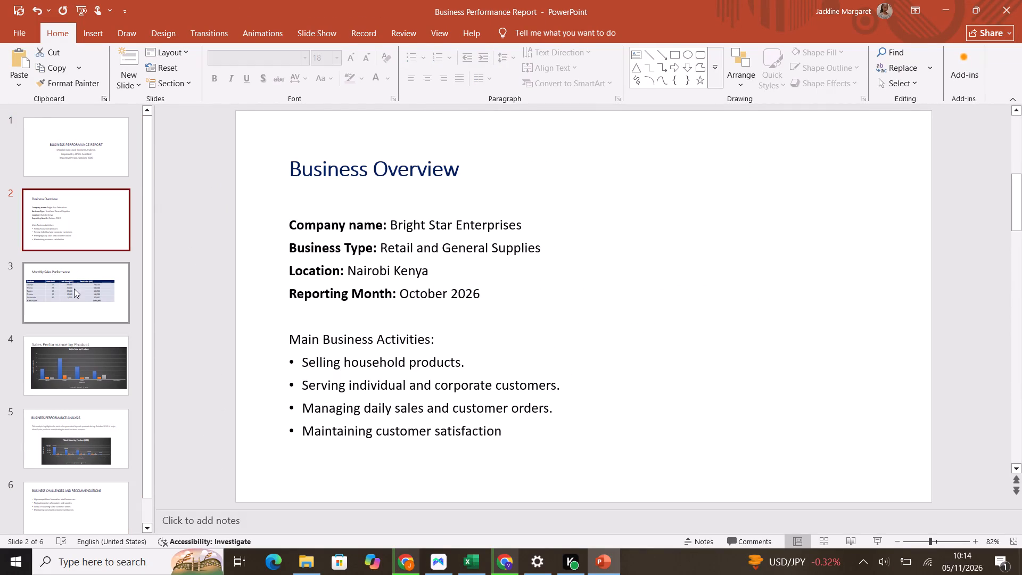
click(74, 289)
click(69, 364)
click(83, 281)
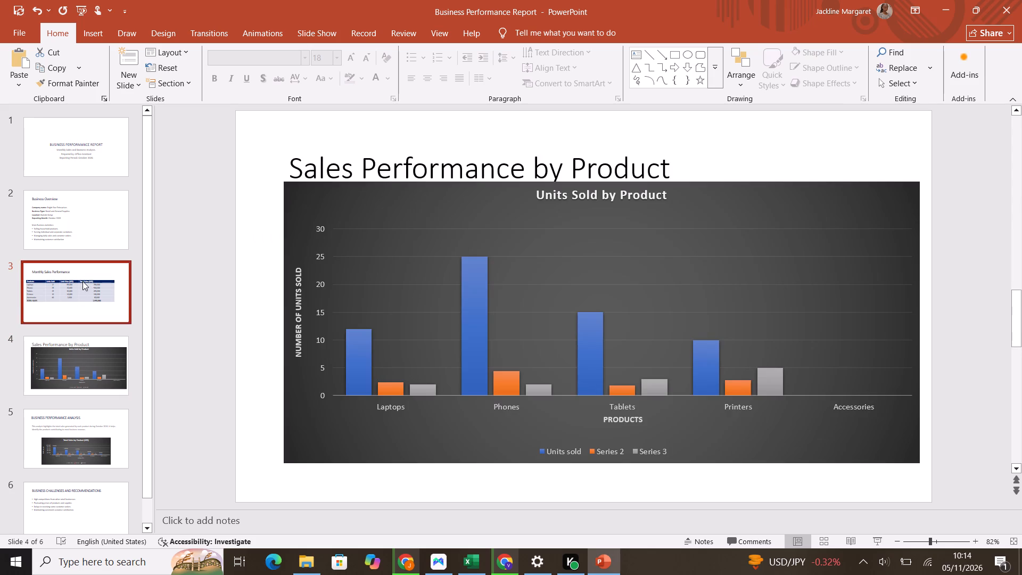
click(68, 371)
click(69, 439)
scroll(72, 439, down, 2)
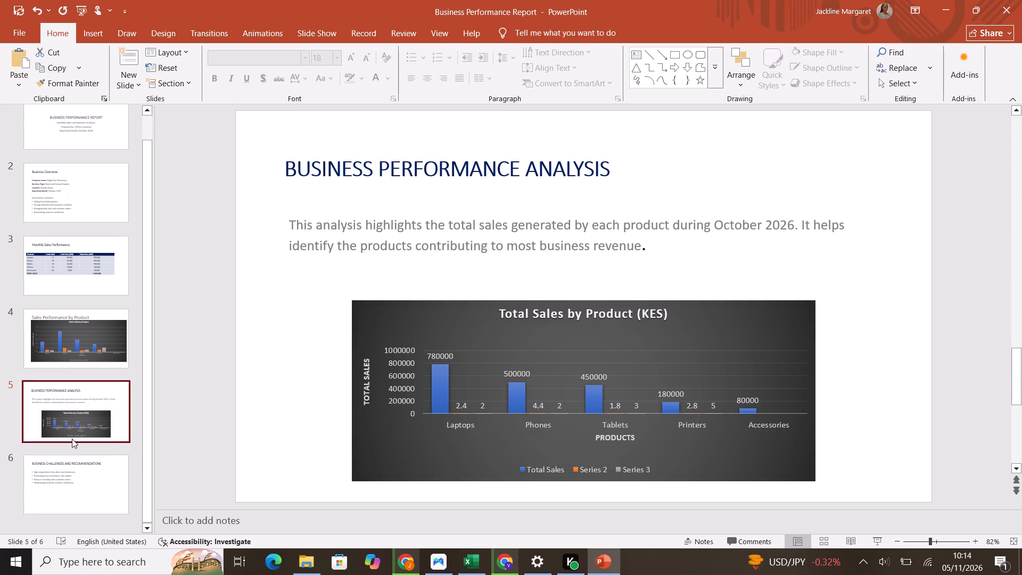
click(59, 473)
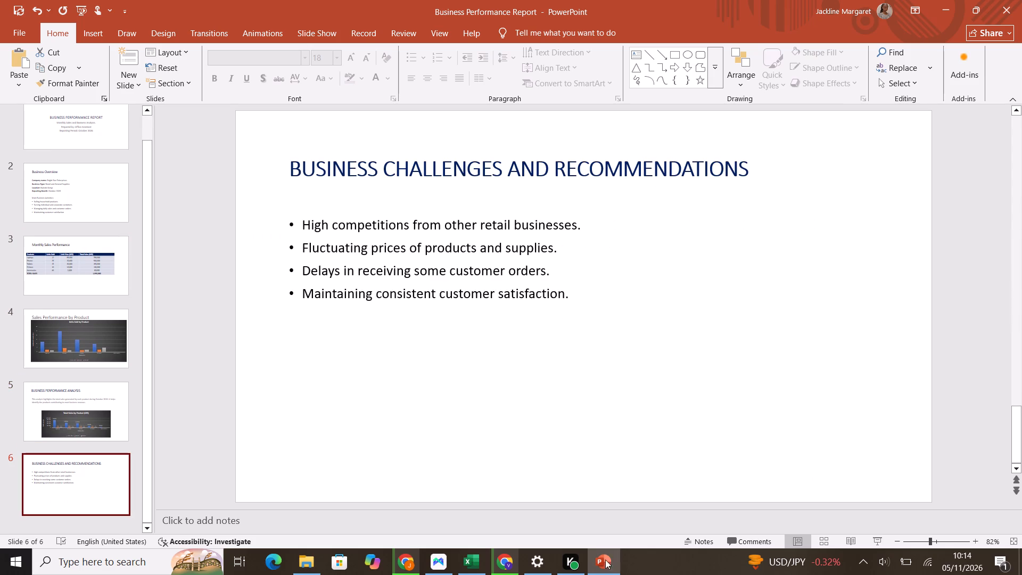